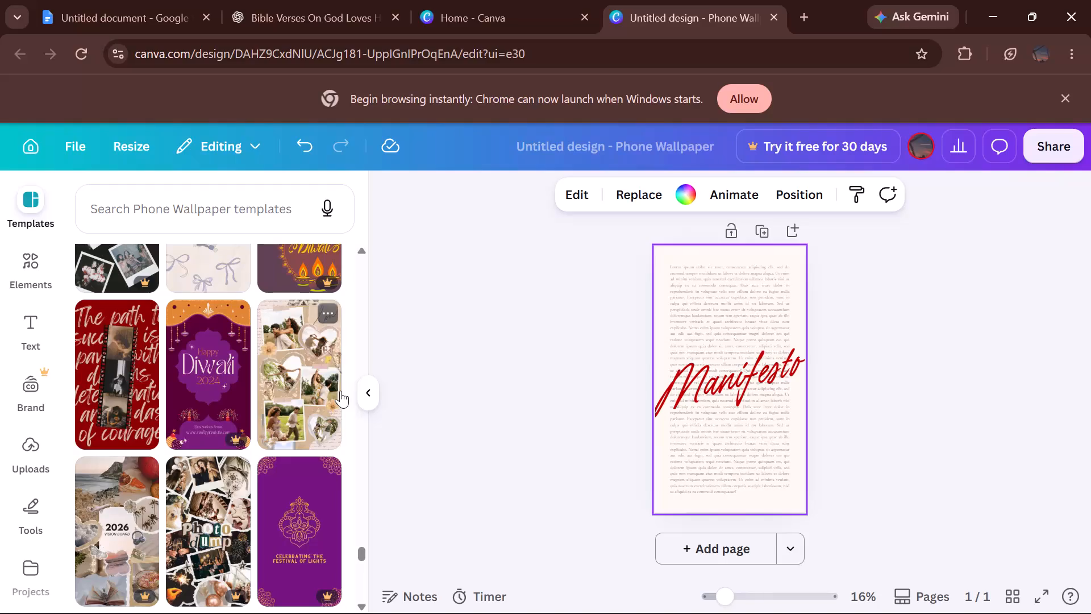
# Browse the phone wallpaper templates for alternative layouts.
pyautogui.scroll(-3, 340, 391)
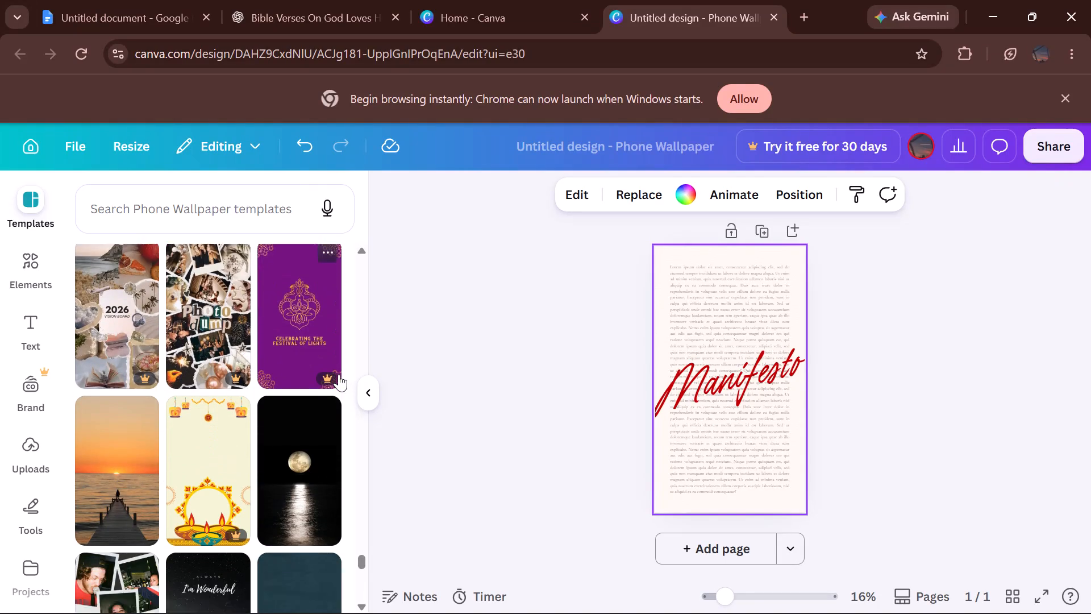
pyautogui.scroll(-3, 339, 374)
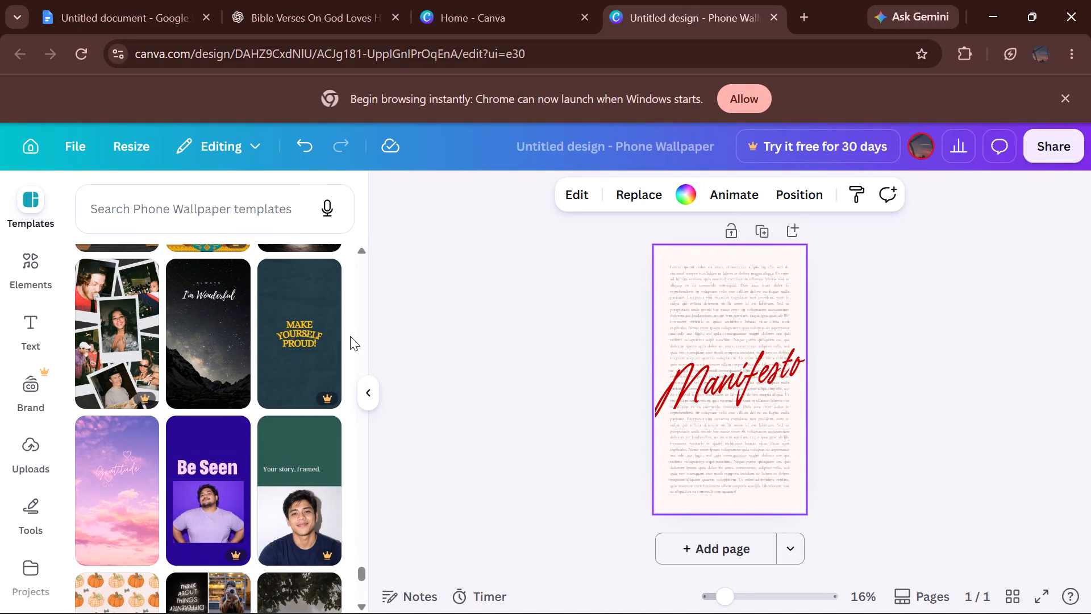
pyautogui.scroll(-3, 351, 336)
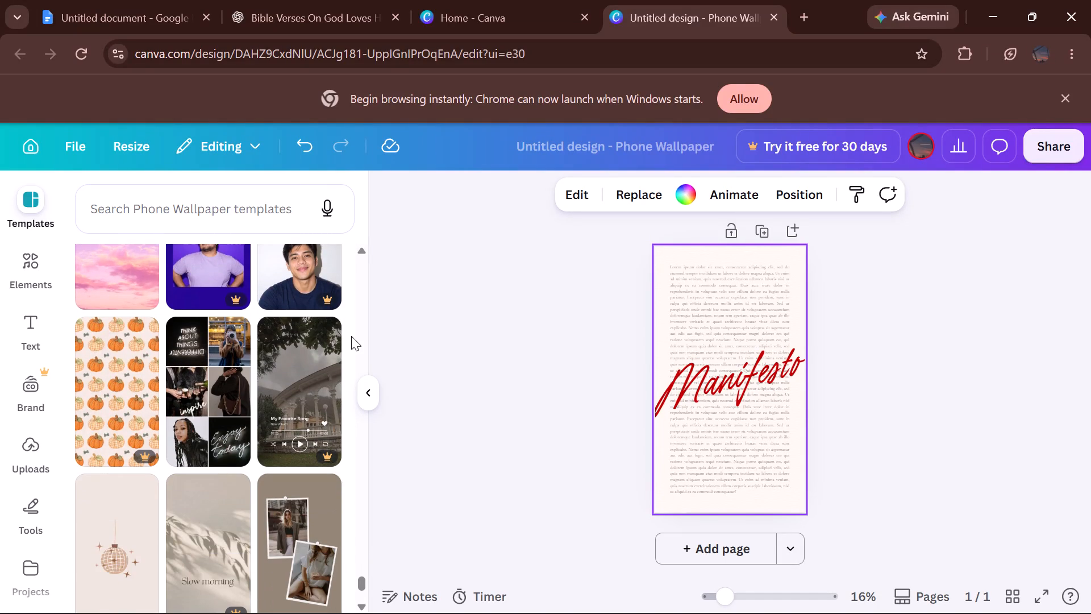
pyautogui.scroll(-5, 351, 336)
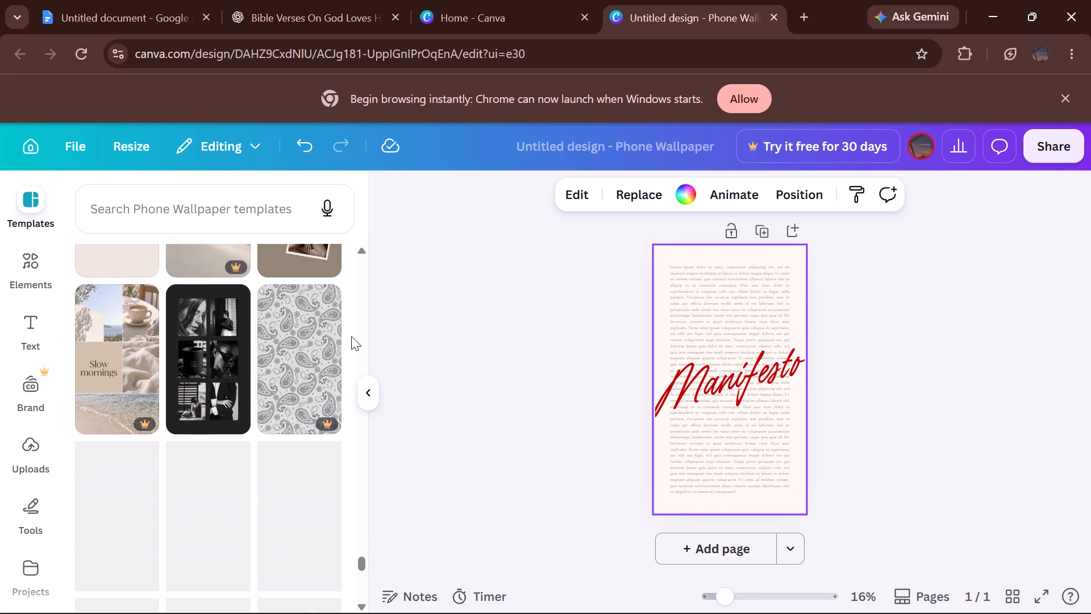
pyautogui.scroll(-4, 351, 336)
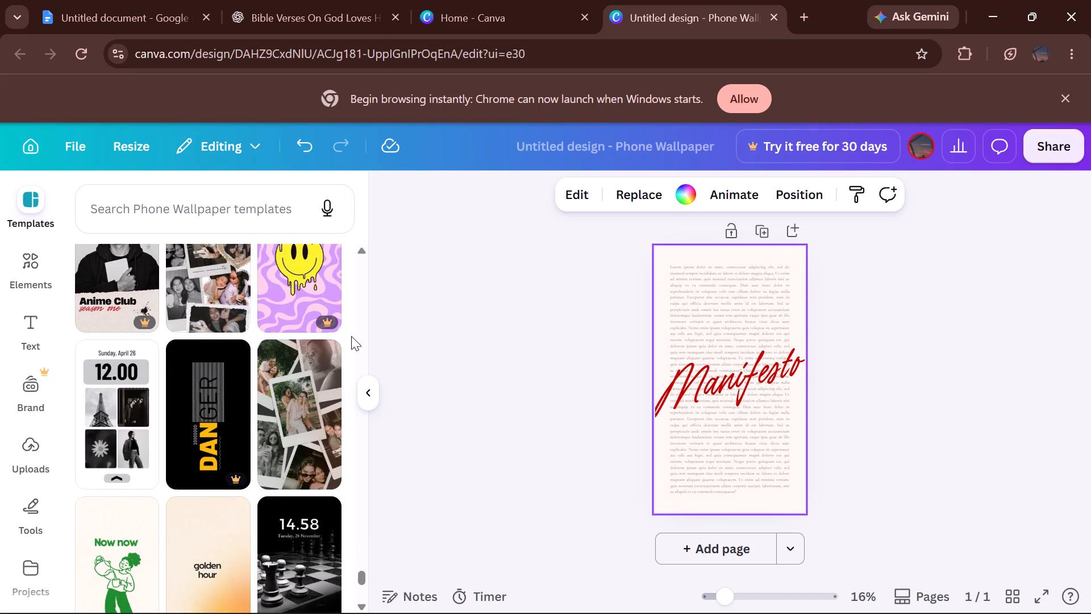
pyautogui.scroll(-4, 351, 336)
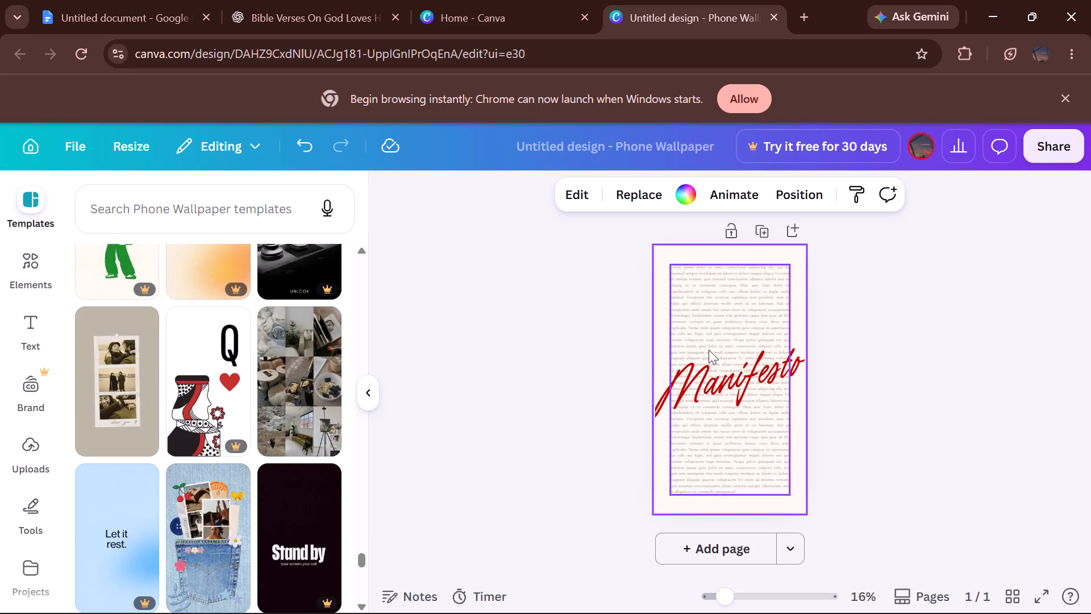
# Replace the "Manifesto" title with "Philippians 4:8", checking the verse reference in the Google Docs document.
pyautogui.click(729, 380)
pyautogui.tripleClick(729, 380)
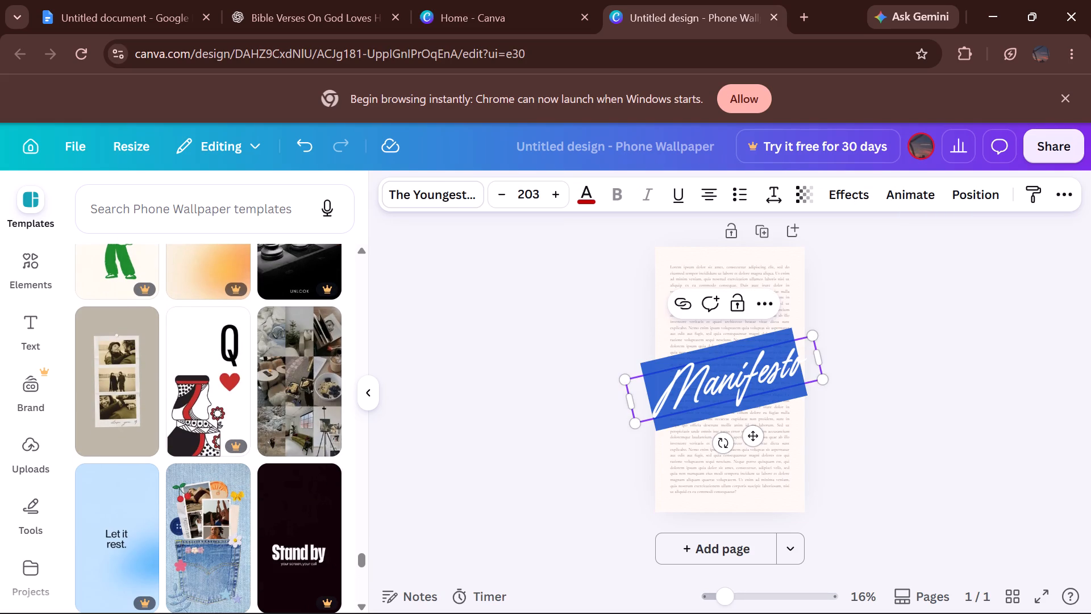
pyautogui.press('BackSpace')
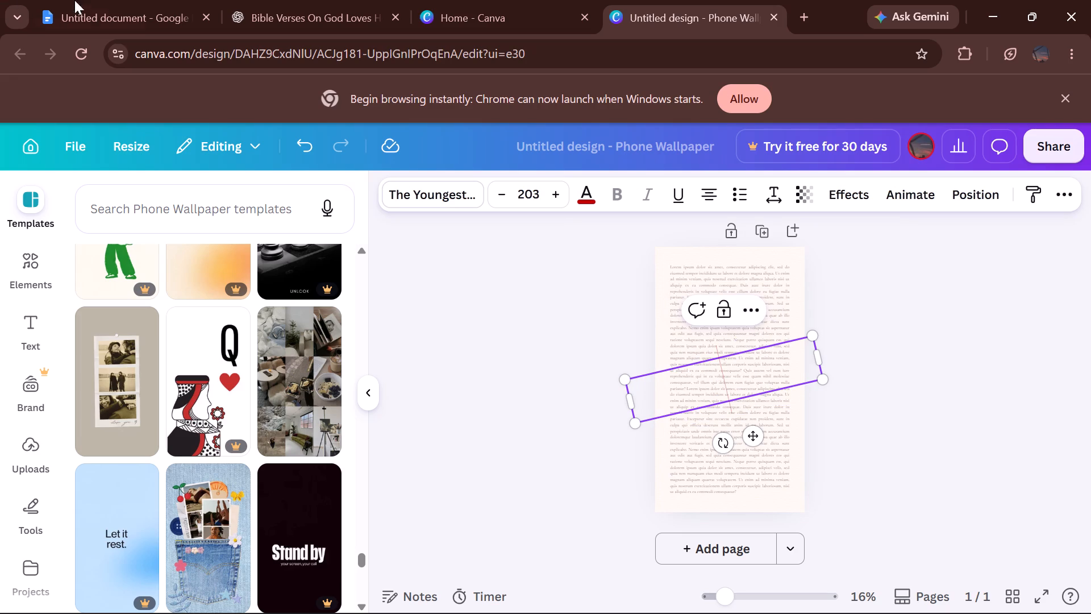
pyautogui.click(160, 0)
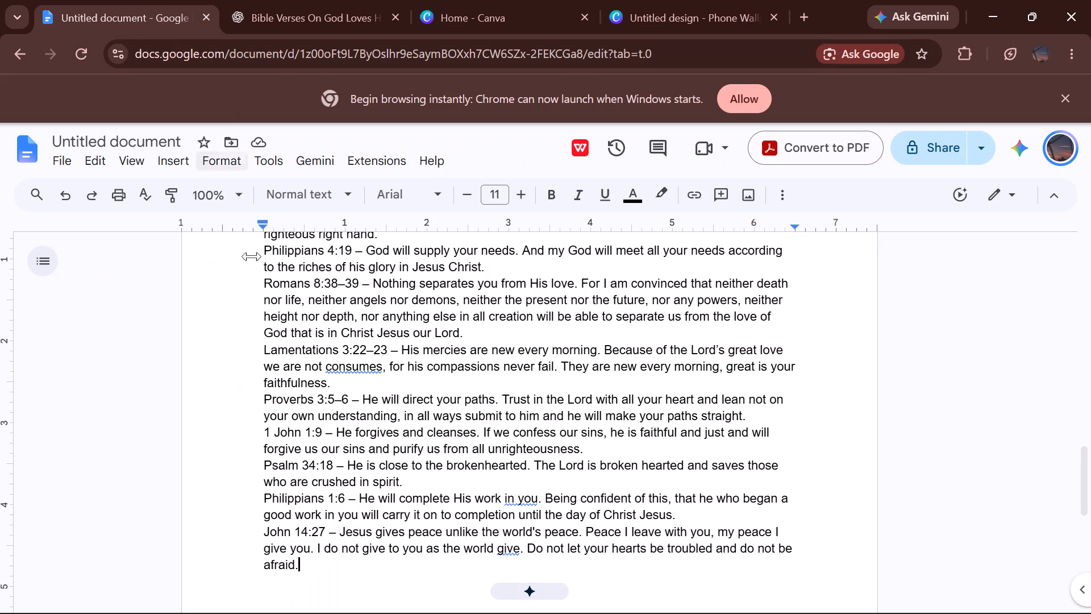
pyautogui.scroll(13, 374, 392)
pyautogui.scroll(-2, 377, 393)
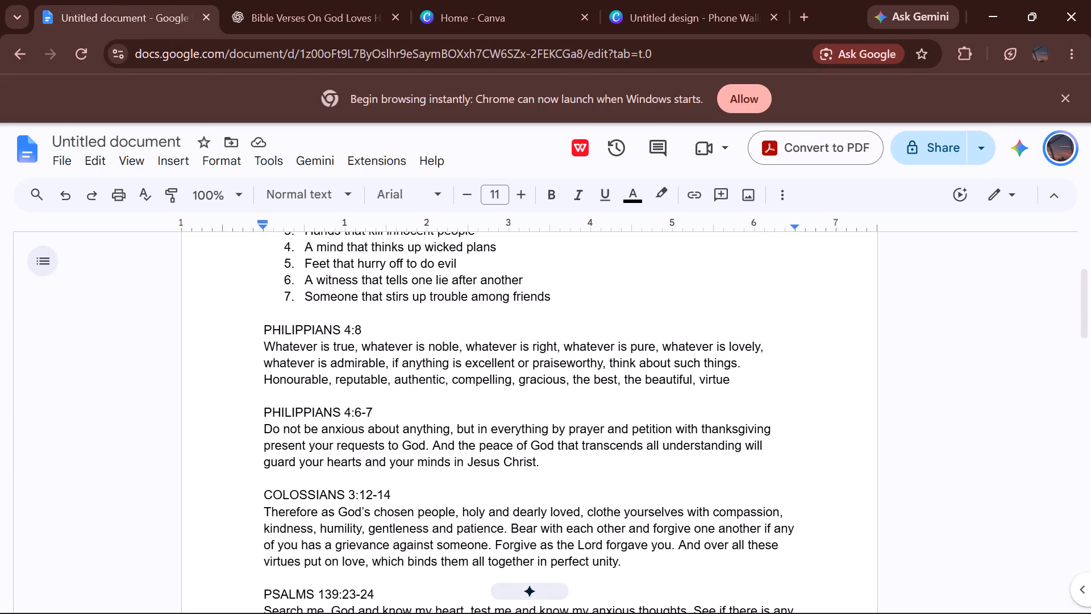
pyautogui.click(638, 0)
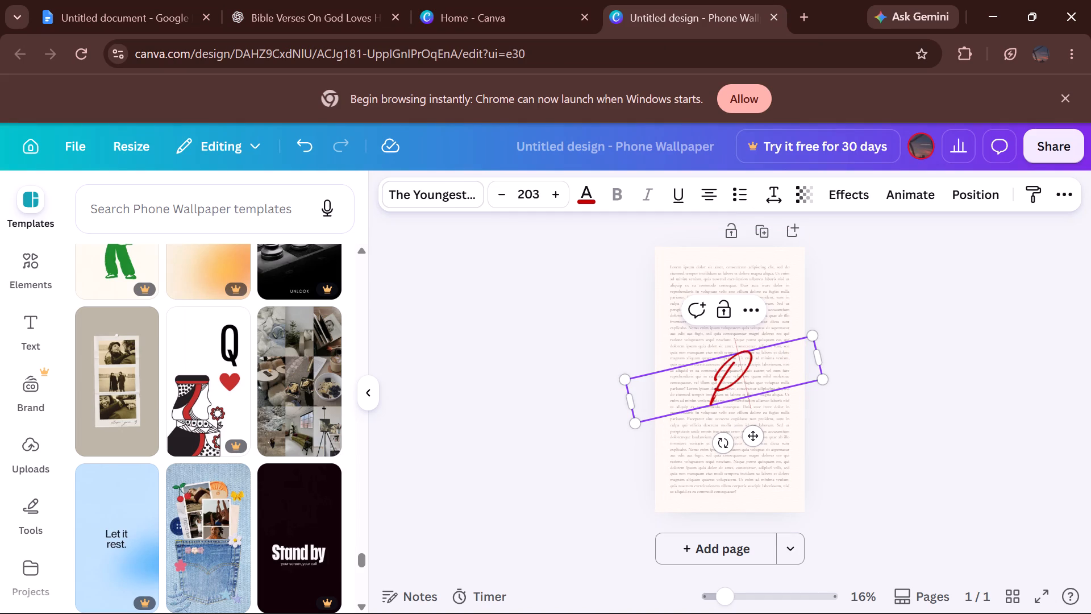
pyautogui.write('ilippians')
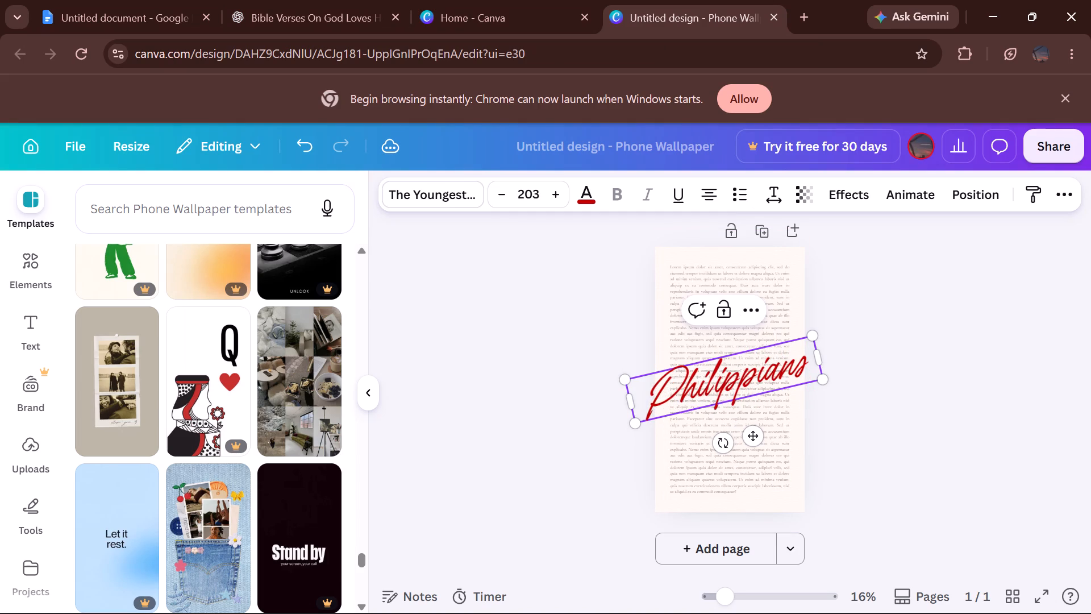
pyautogui.press('space')
pyautogui.write('4:8')
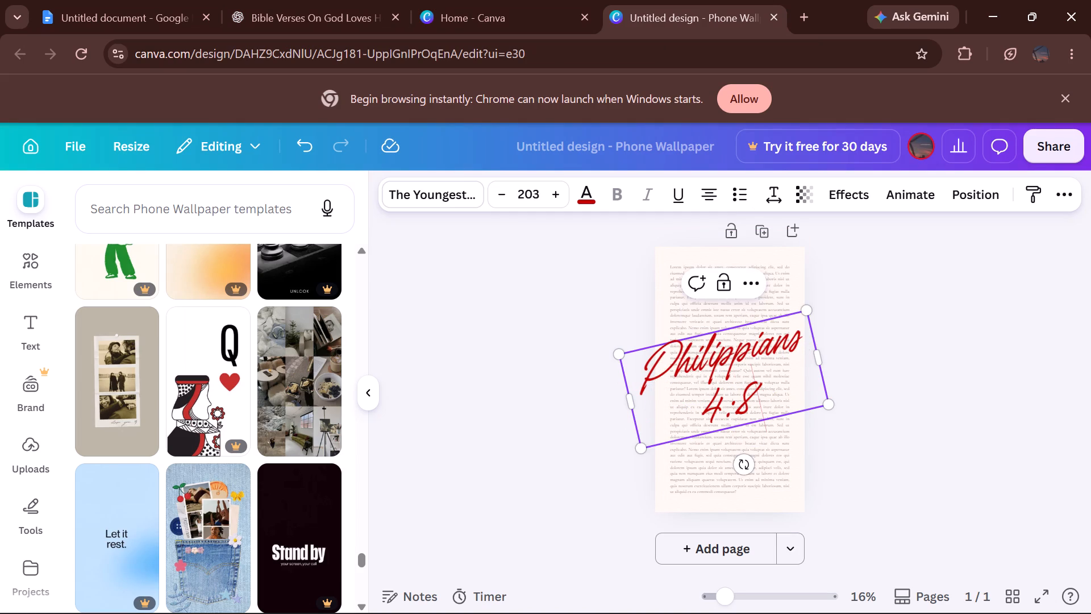
# Reduce the "Philippians 4:8" title's font size to 165.
pyautogui.tripleClick(502, 196)
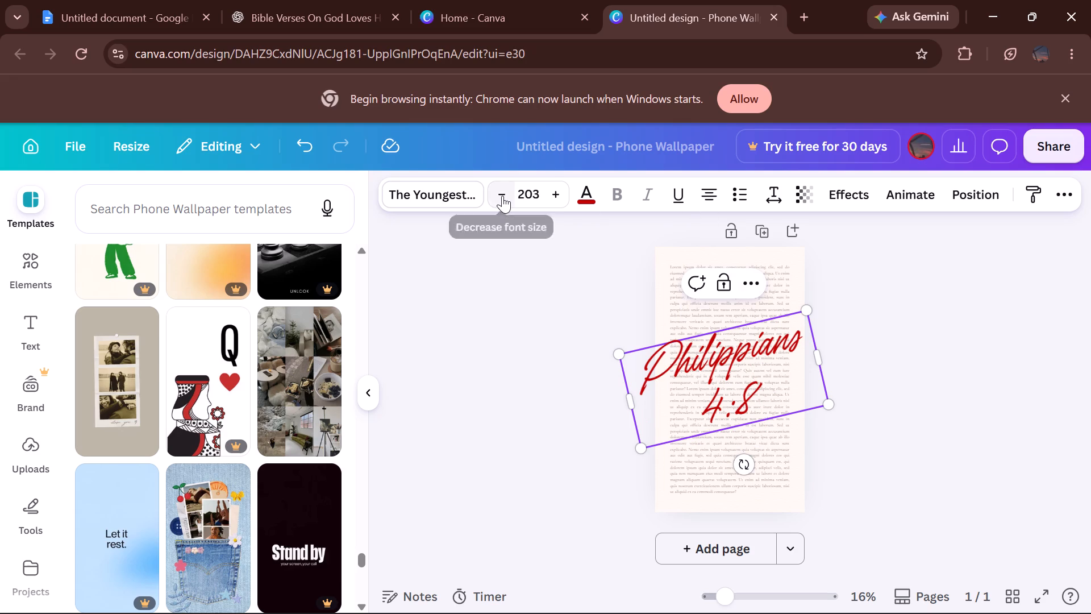
pyautogui.tripleClick(502, 196)
pyautogui.tripleClick(502, 196)
pyautogui.tripleClick(502, 196)
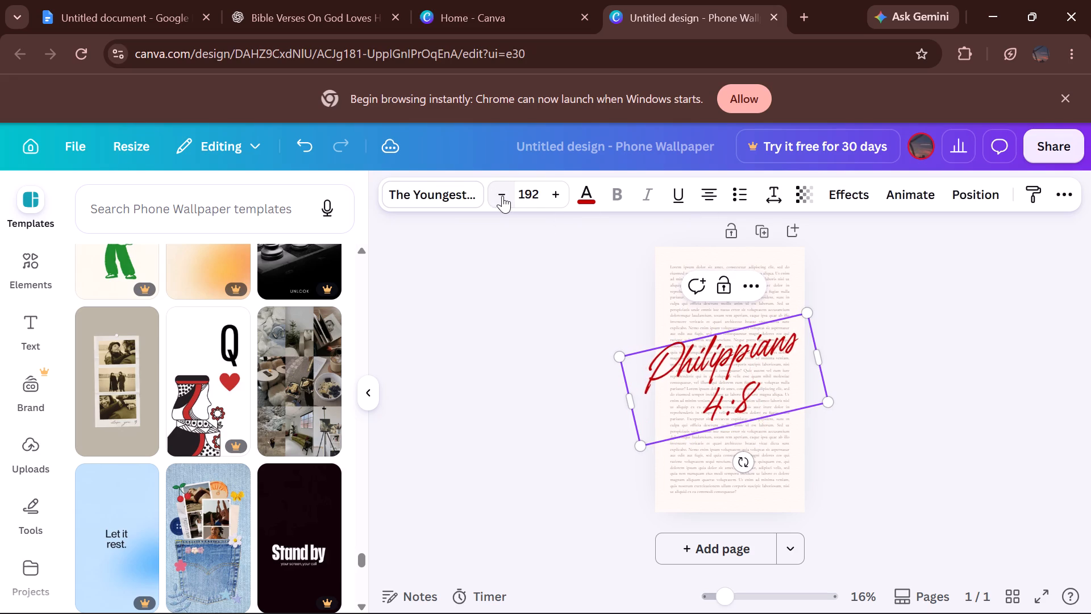
pyautogui.tripleClick(502, 196)
pyautogui.tripleClick(502, 196)
pyautogui.tripleClick(502, 196)
pyautogui.tripleClick(502, 196)
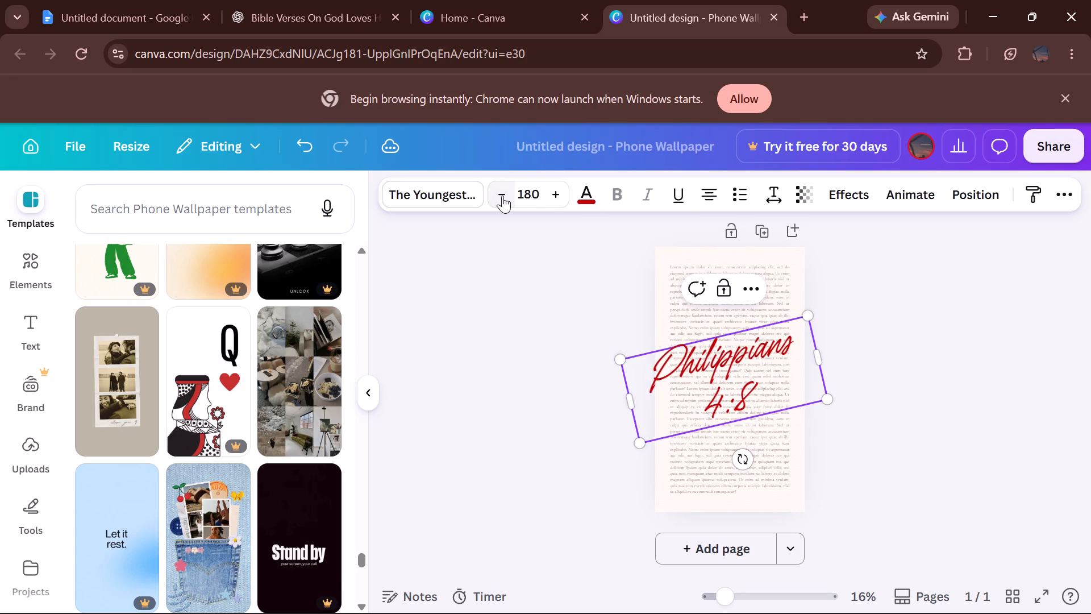
pyautogui.tripleClick(502, 196)
pyautogui.tripleClick(502, 196)
pyautogui.tripleClick(502, 196)
pyautogui.tripleClick(502, 196)
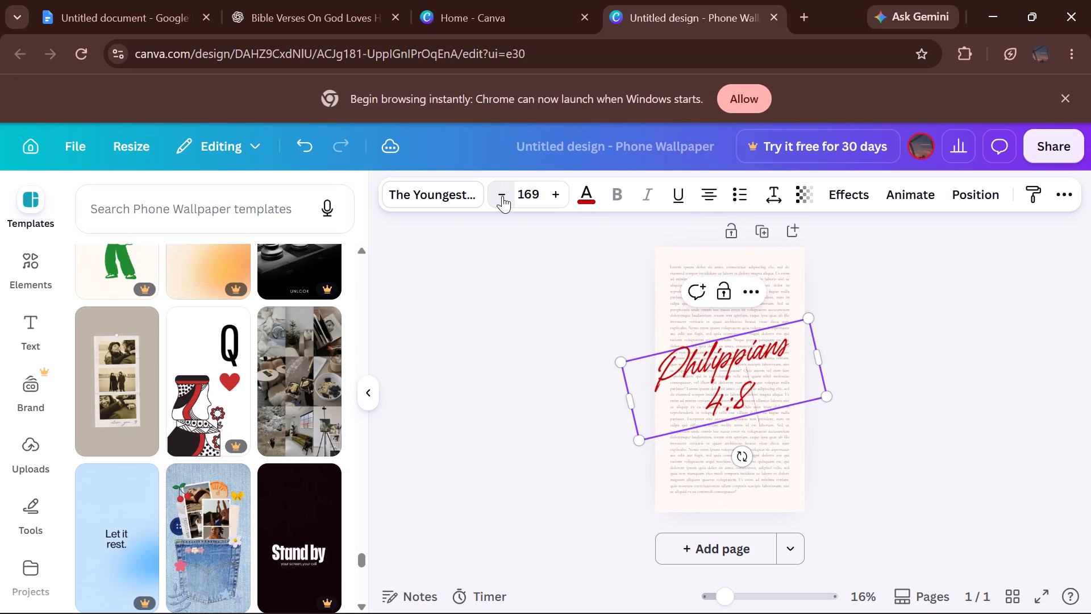
pyautogui.tripleClick(502, 196)
pyautogui.doubleClick(502, 196)
pyautogui.tripleClick(553, 196)
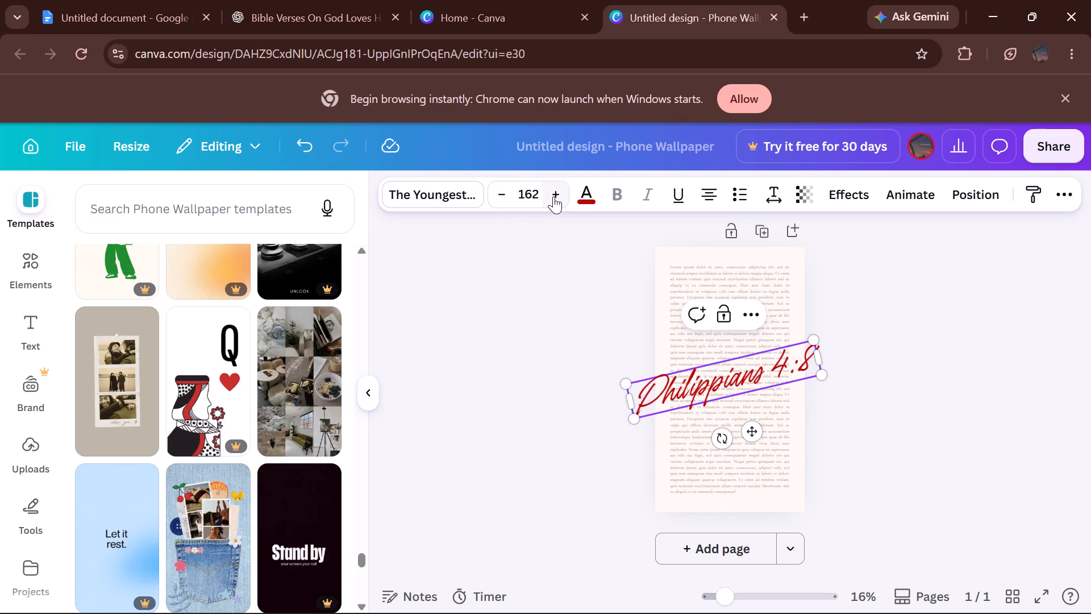
pyautogui.click(553, 196)
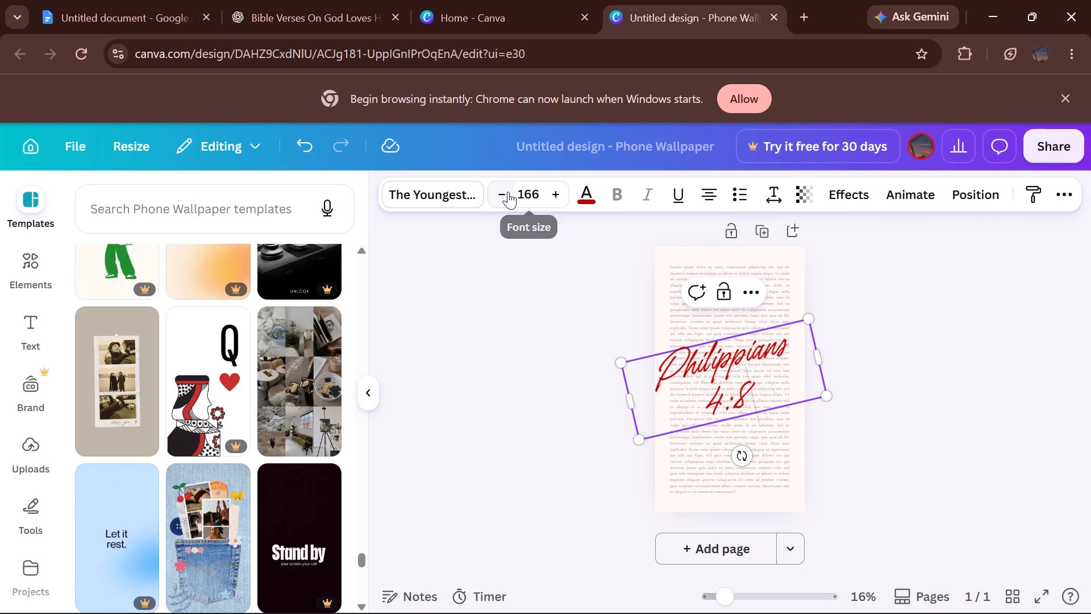
pyautogui.click(506, 192)
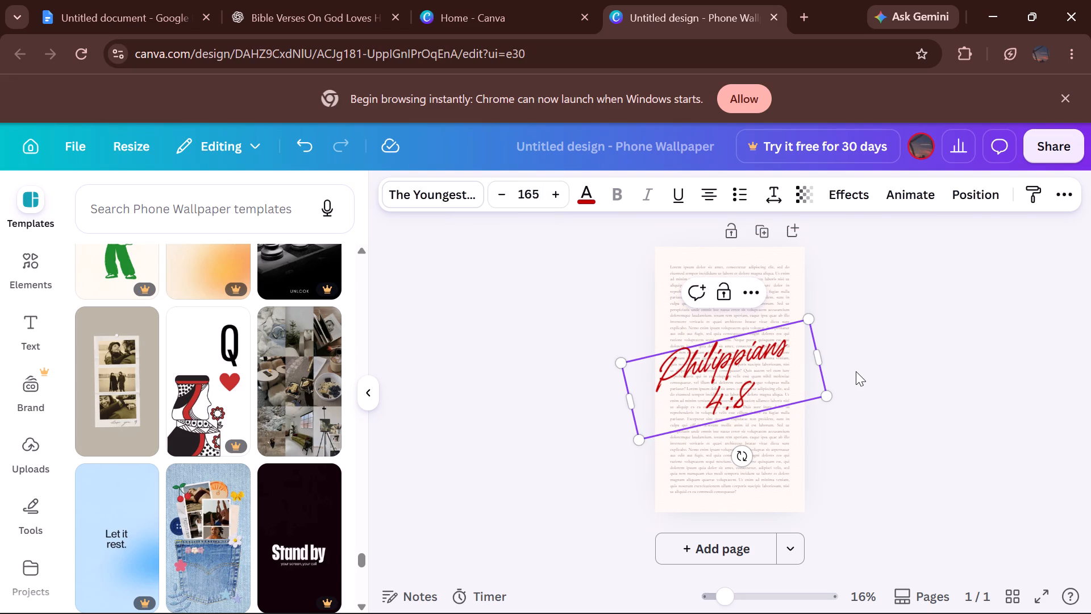
# Nudge the "Philippians 4:8" title rightward until its lettering sits centred across the wallpaper, and deselect it.
pyautogui.press('Right')
pyautogui.click(843, 367)
pyautogui.click(719, 374)
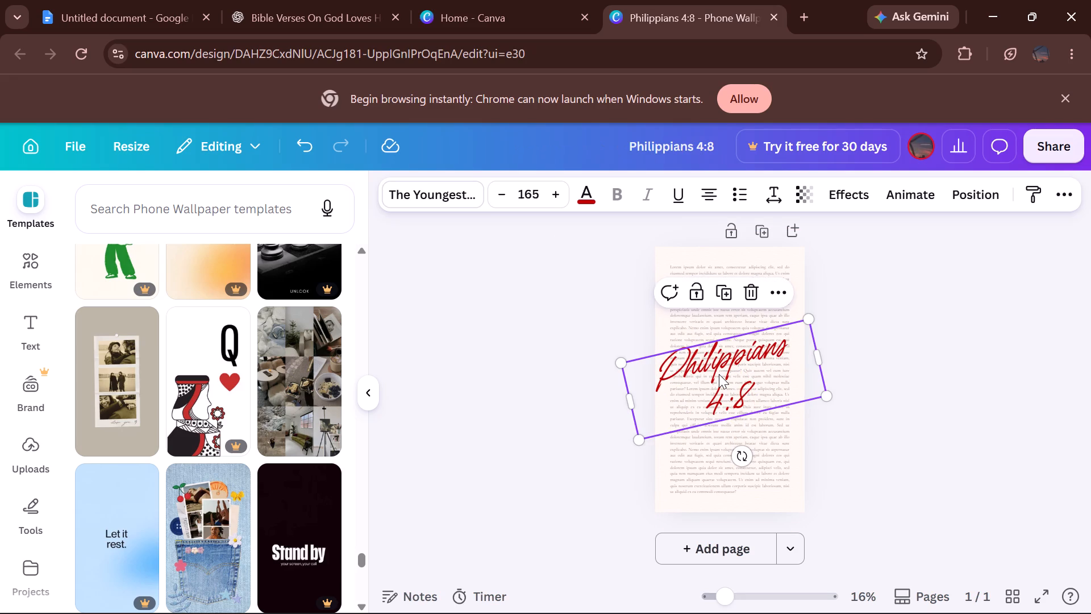
pyautogui.press('Right')
pyautogui.press('Right')
pyautogui.press('Right')
pyautogui.press('Right')
pyautogui.press('Right')
pyautogui.press('Right')
pyautogui.press('Right')
pyautogui.press('Right')
pyautogui.press('Right')
pyautogui.press('Right')
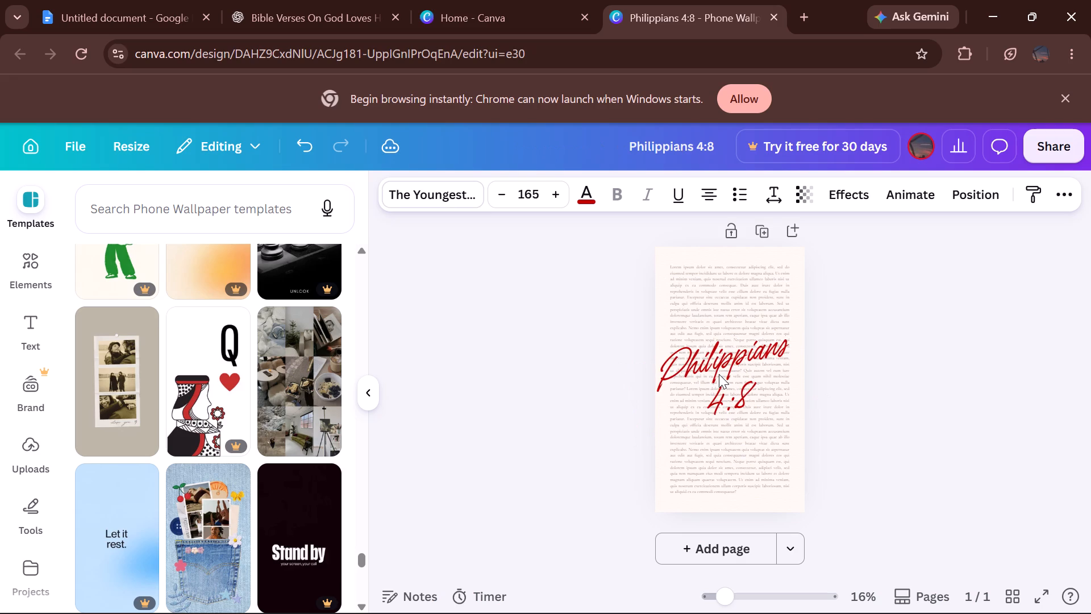
pyautogui.press('Right')
pyautogui.press('Right')
pyautogui.press('Right')
pyautogui.press('Right')
pyautogui.press('Right')
pyautogui.press('Right')
pyautogui.press('Right')
pyautogui.press('Right')
pyautogui.press('Right')
pyautogui.press('Right')
pyautogui.press('Right')
pyautogui.press('Right')
pyautogui.press('Right')
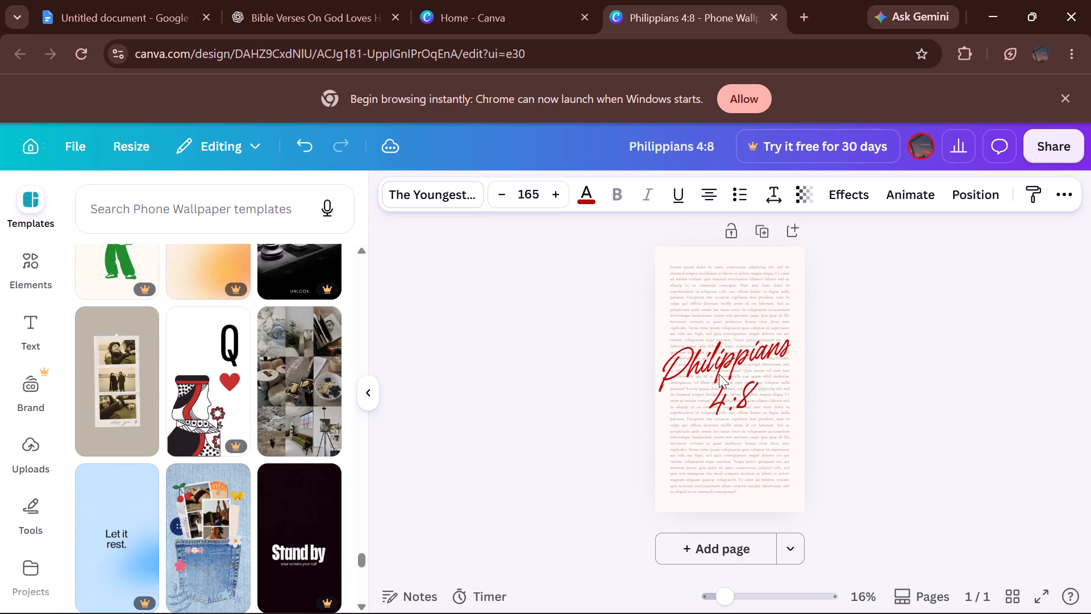
pyautogui.press('Right')
pyautogui.press('Right')
pyautogui.press('Right')
pyautogui.press('Right')
pyautogui.press('Right')
pyautogui.press('Right')
pyautogui.press('Right')
pyautogui.press('Right')
pyautogui.press('Right')
pyautogui.press('Right')
pyautogui.press('Right')
pyautogui.press('Right')
pyautogui.press('Right')
pyautogui.press('Right')
pyautogui.press('Right')
pyautogui.press('Right')
pyautogui.press('Right')
pyautogui.press('Right')
pyautogui.press('Right')
pyautogui.press('Right')
pyautogui.press('Right')
pyautogui.press('Right')
pyautogui.press('Right')
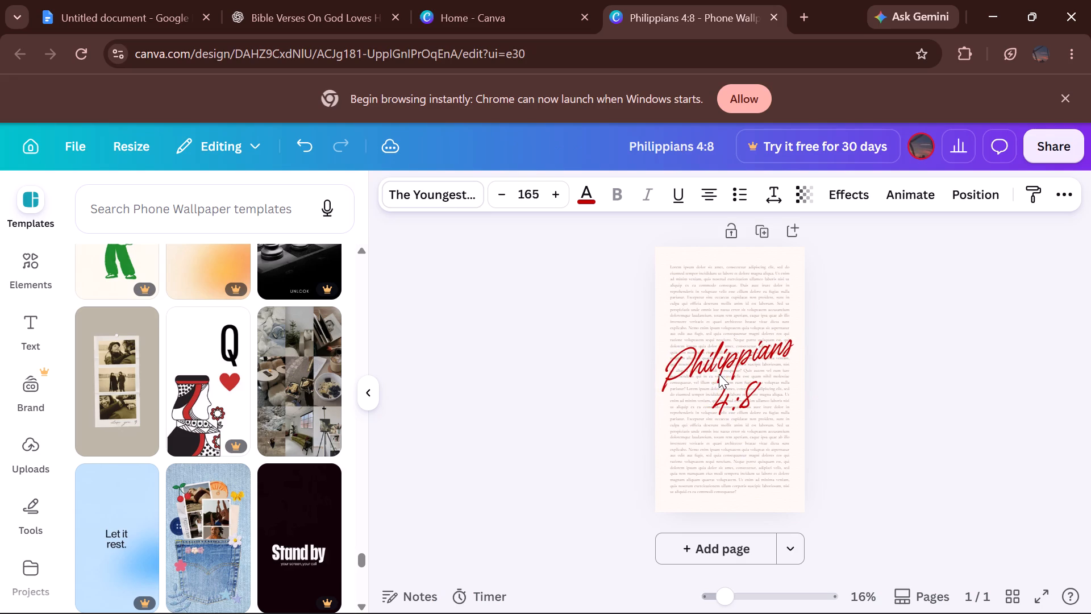
pyautogui.press('Right')
pyautogui.press('Right')
pyautogui.press('Right')
pyautogui.press('Right')
pyautogui.press('Right')
pyautogui.press('Right')
pyautogui.press('Right')
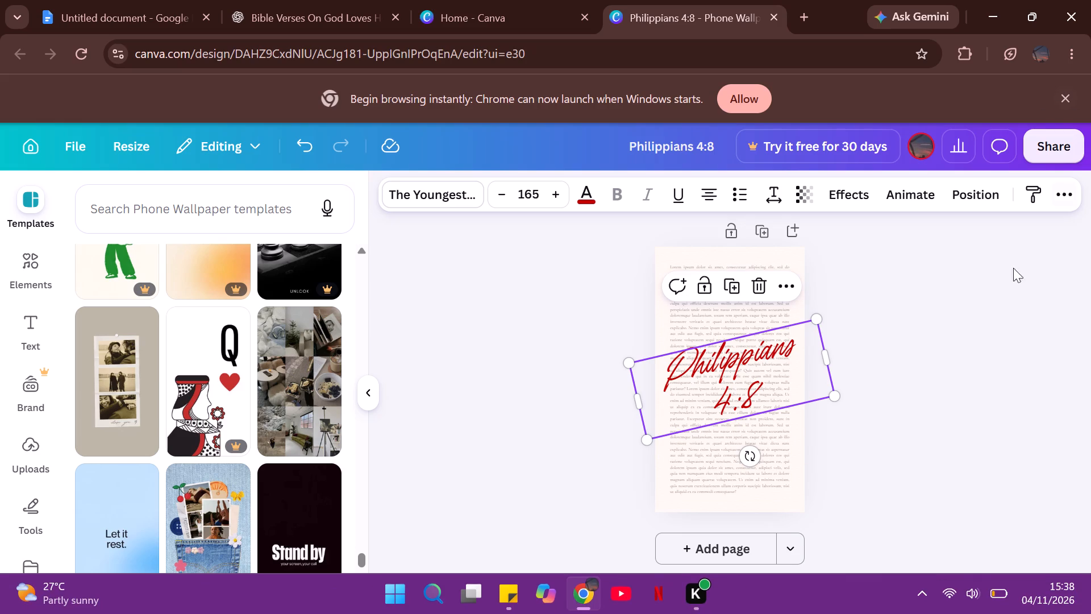
pyautogui.click(978, 310)
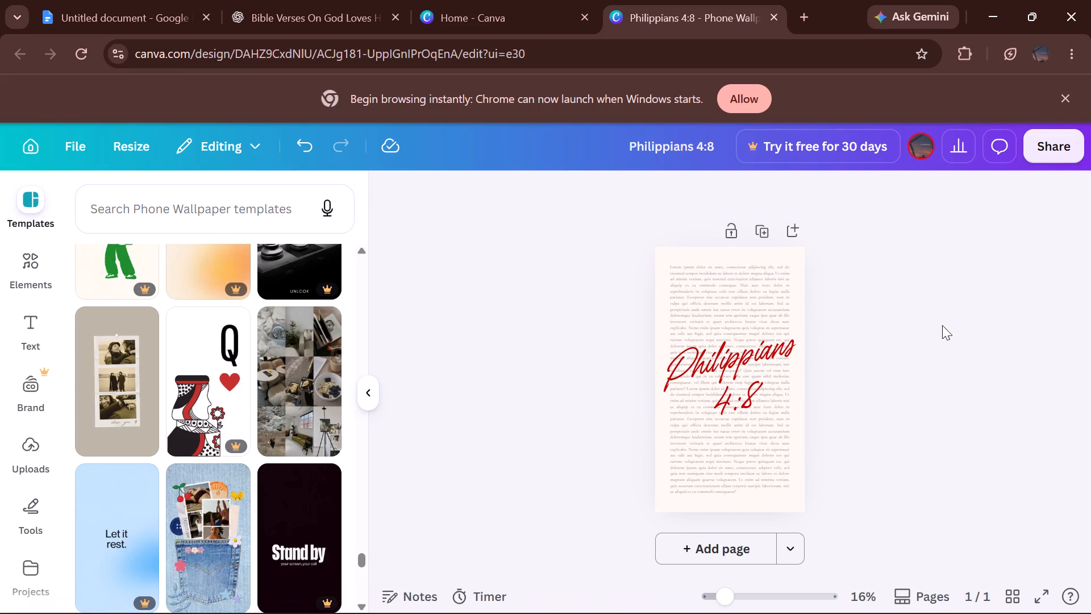
# Replace the lorem ipsum body text with the full passage under PHILIPPIANS 4:8, copied from the Google Docs document.
pyautogui.doubleClick(714, 299)
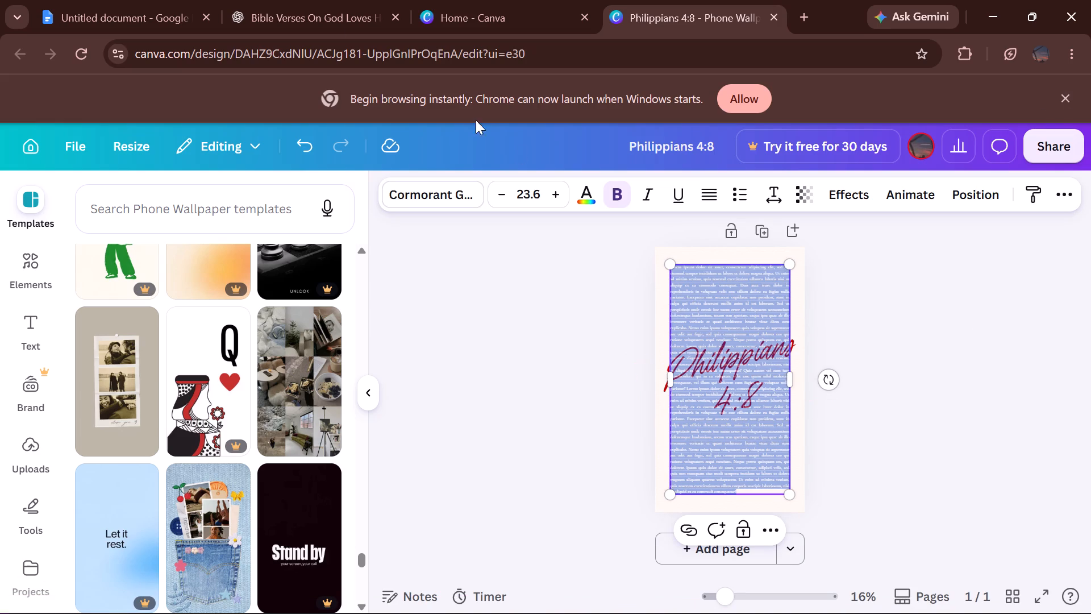
pyautogui.click(142, 2)
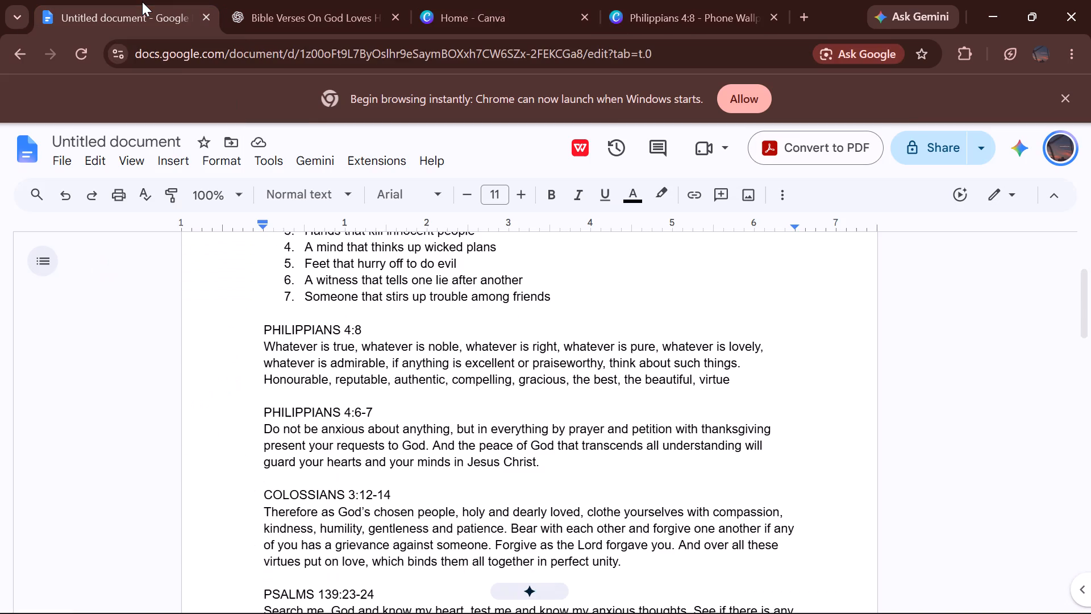
pyautogui.click(540, 360)
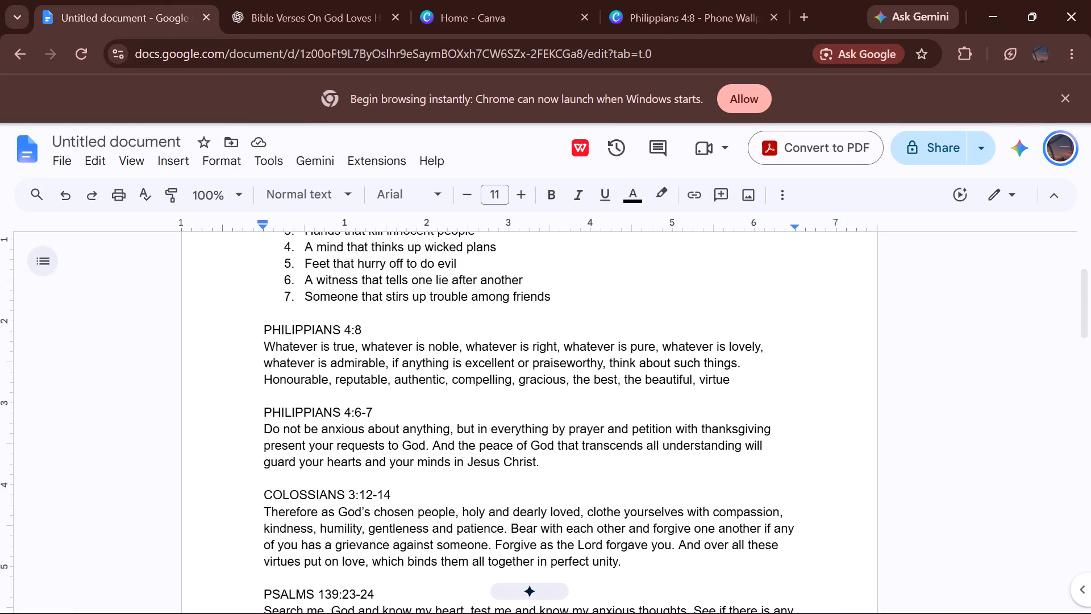
pyautogui.moveTo(742, 383); pyautogui.dragTo(275, 355)
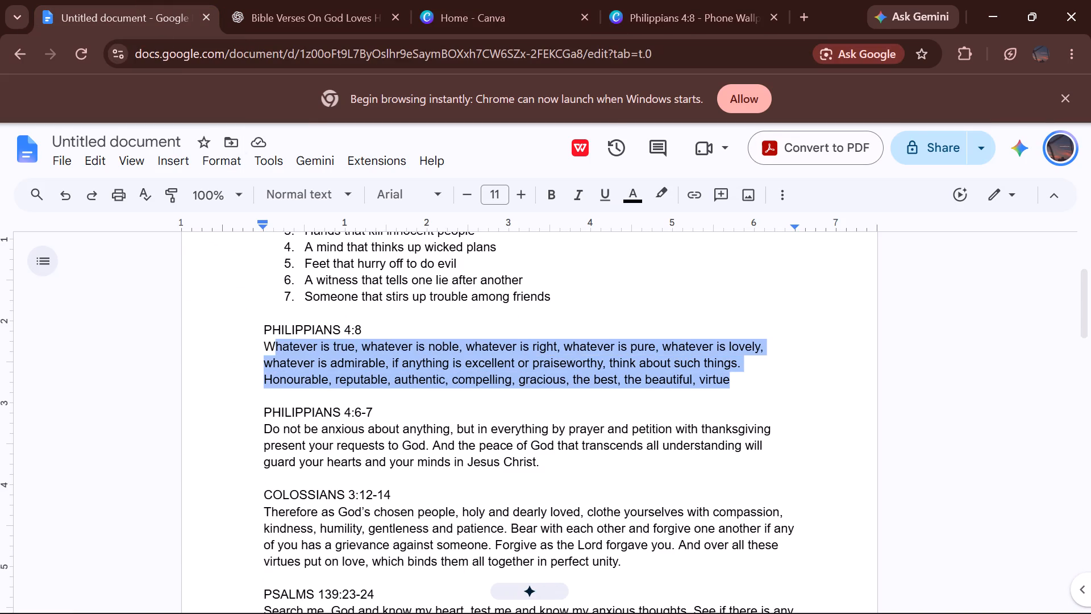
pyautogui.moveTo(275, 355); pyautogui.dragTo(264, 349)
pyautogui.hotkey('ctrl', 'c')
pyautogui.click(763, 0)
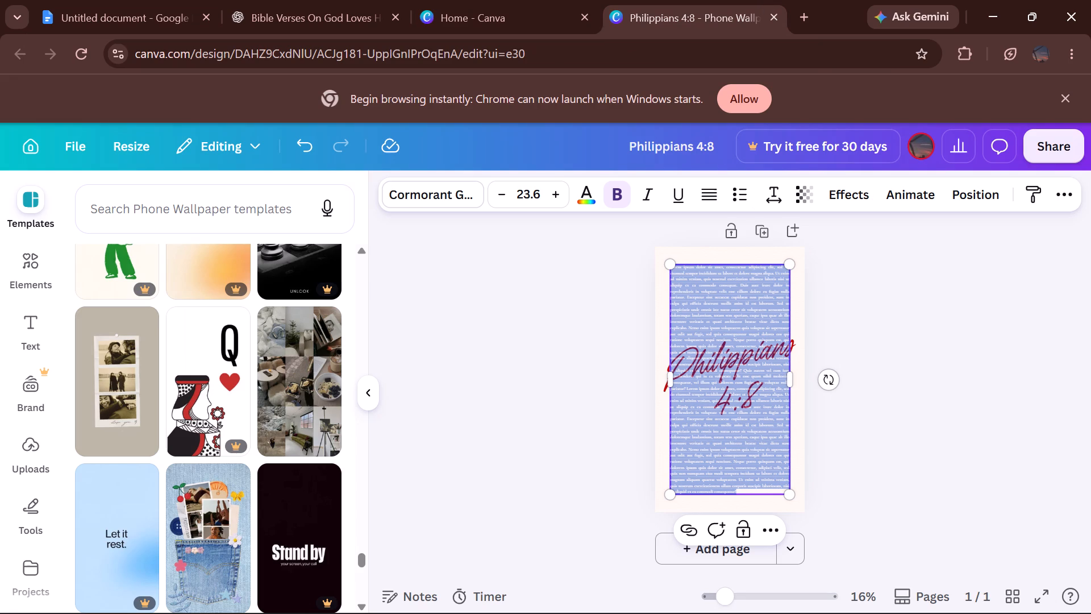
pyautogui.hotkey('ctrl', 'v')
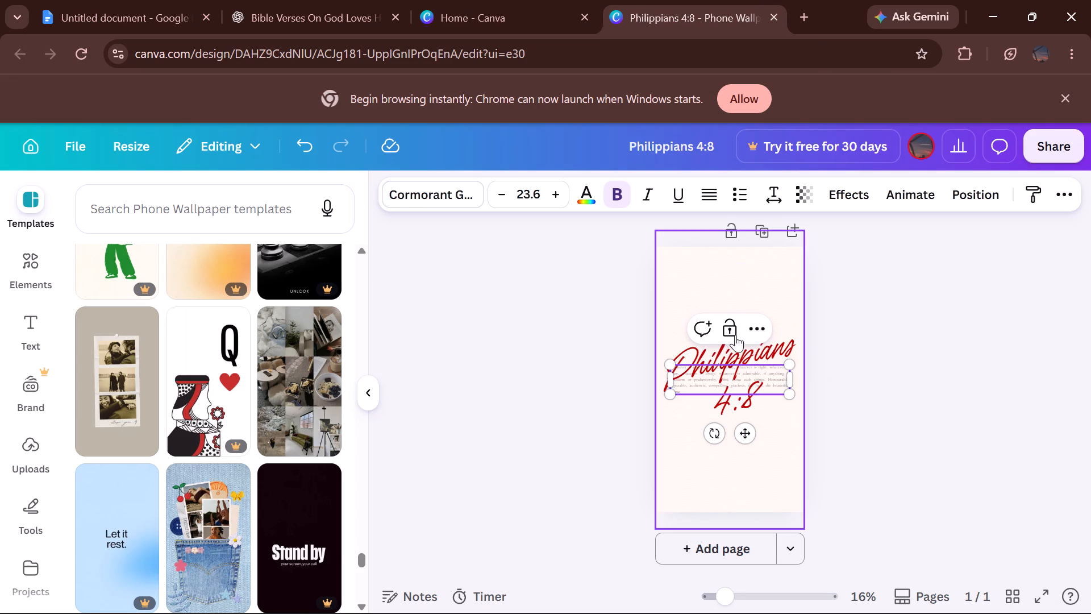
# Paste the copied passage nine more times into the body text box to fill the wallpaper's height behind the title.
pyautogui.hotkey('ctrl', 'v')
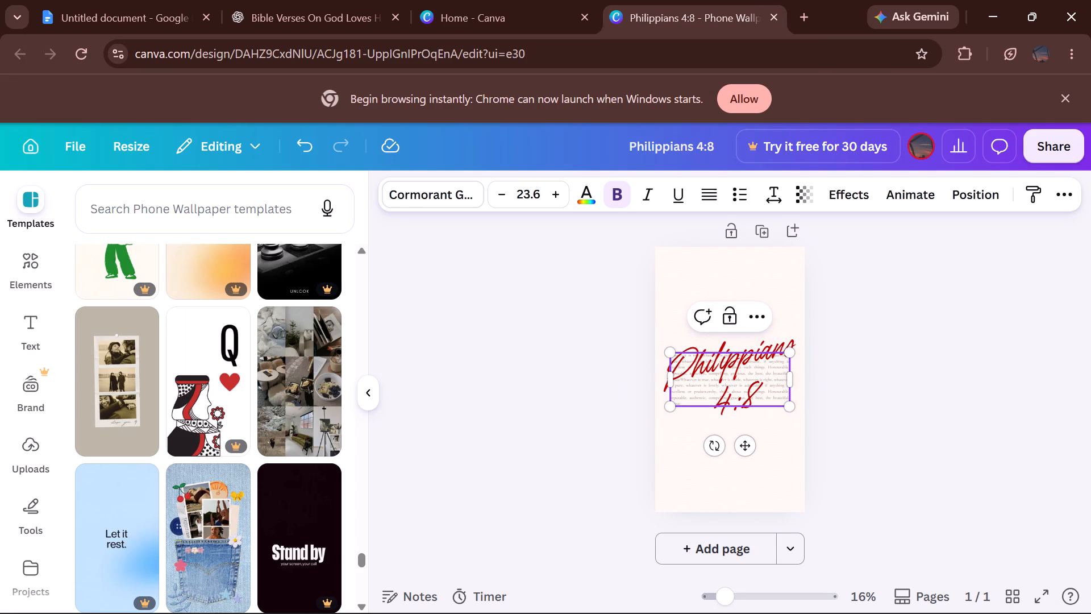
pyautogui.hotkey('ctrl', 'v')
pyautogui.hotkey('ctrl', 'v')
pyautogui.hotkey('ctrl', 'v')
pyautogui.hotkey('ctrl', 'v')
pyautogui.hotkey('ctrl', 'v')
pyautogui.hotkey('ctrl', 'v')
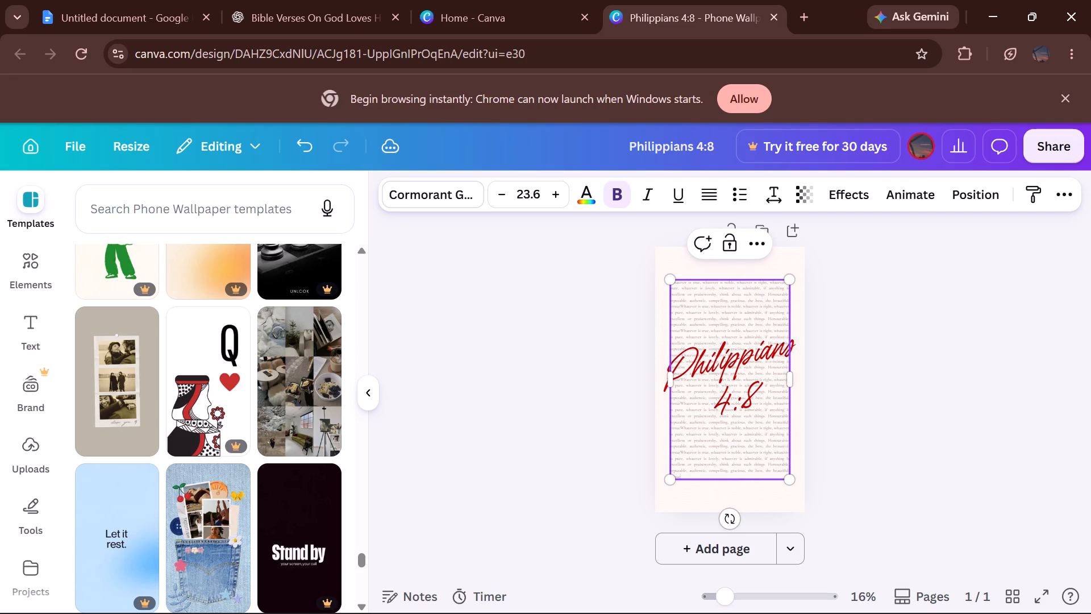
pyautogui.hotkey('ctrl', 'v')
pyautogui.hotkey('ctrl', 'v')
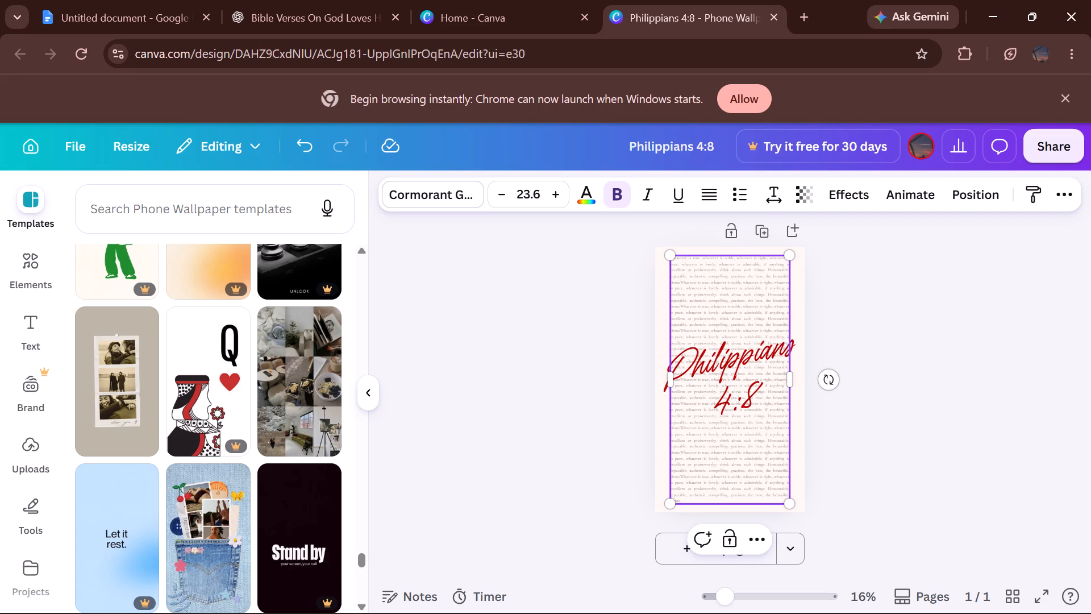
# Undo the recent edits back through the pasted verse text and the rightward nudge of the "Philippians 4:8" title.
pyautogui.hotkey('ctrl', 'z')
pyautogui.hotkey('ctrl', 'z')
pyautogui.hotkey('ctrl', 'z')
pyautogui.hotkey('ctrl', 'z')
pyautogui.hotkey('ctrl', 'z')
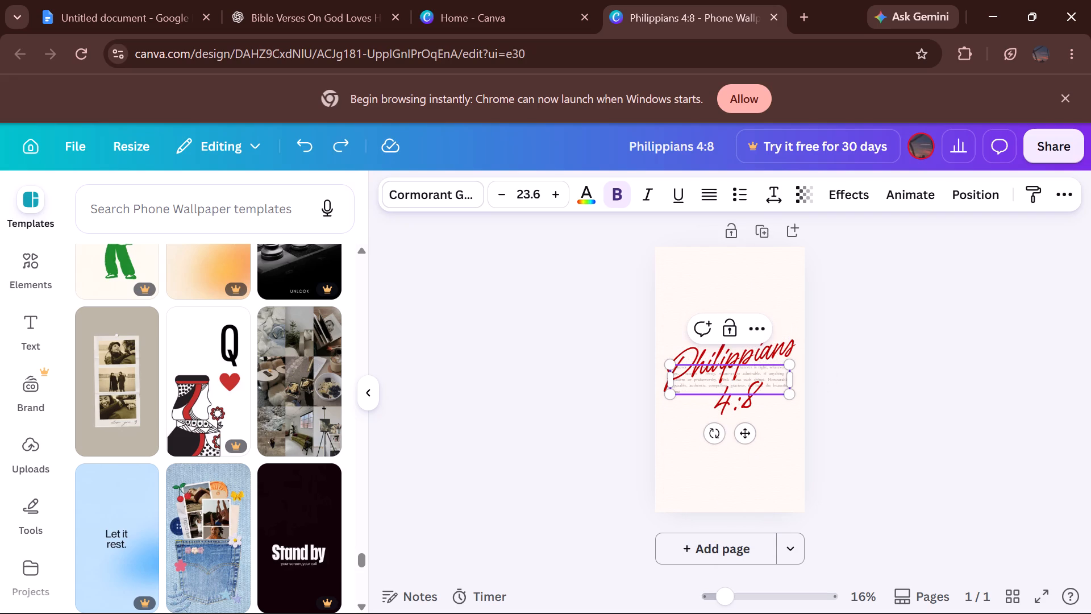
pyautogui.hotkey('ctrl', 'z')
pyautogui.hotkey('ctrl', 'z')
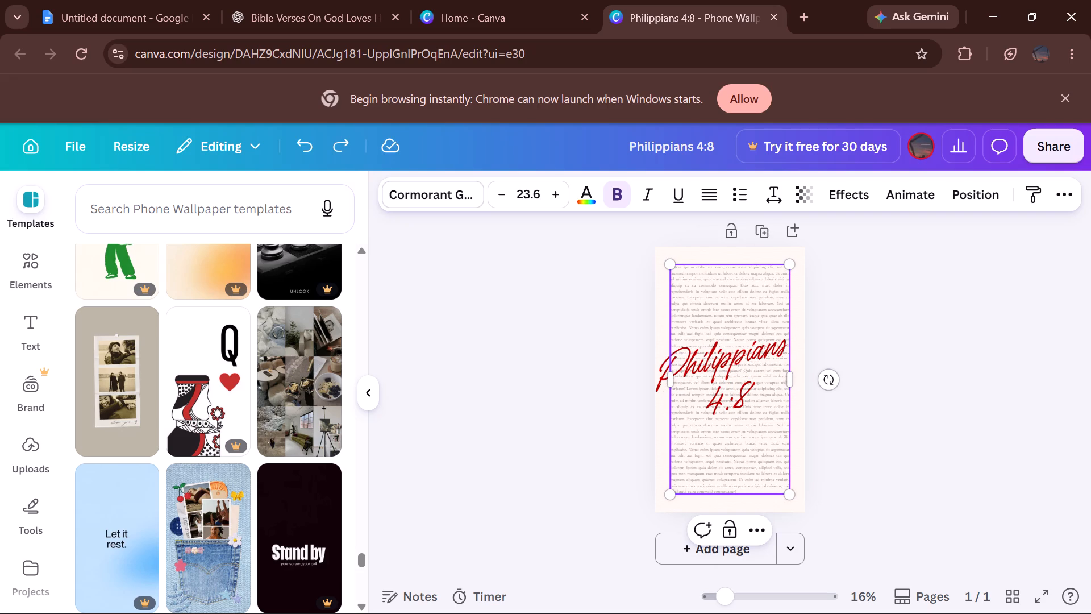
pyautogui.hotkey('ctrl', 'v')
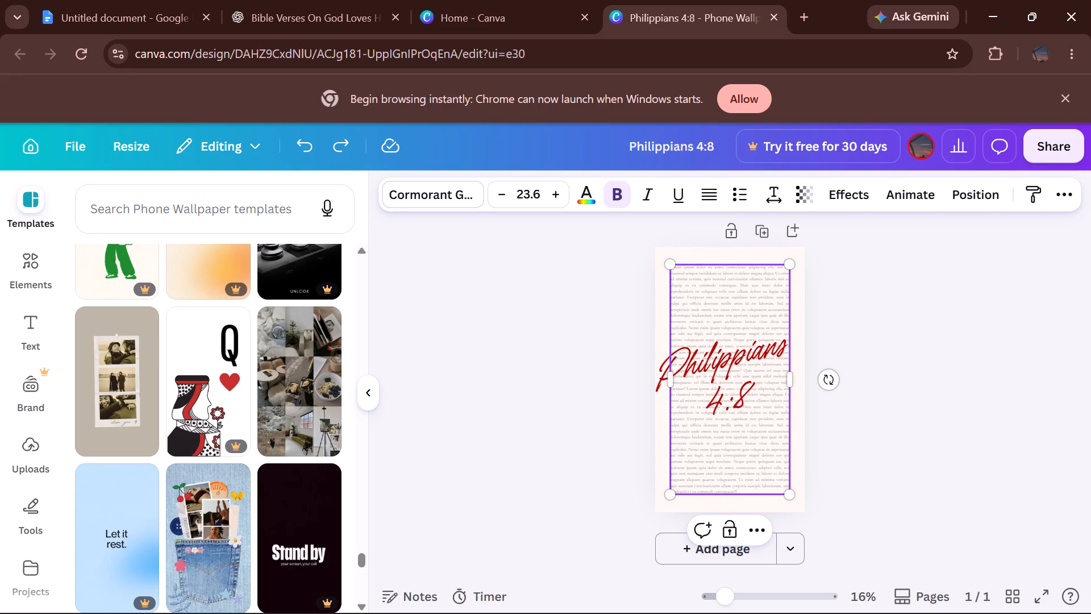
# Replace all the lorem ipsum body text with nine consecutive copies of the copied Philippians 4:8 passage, and deselect the text box.
pyautogui.hotkey('ctrl', 'a')
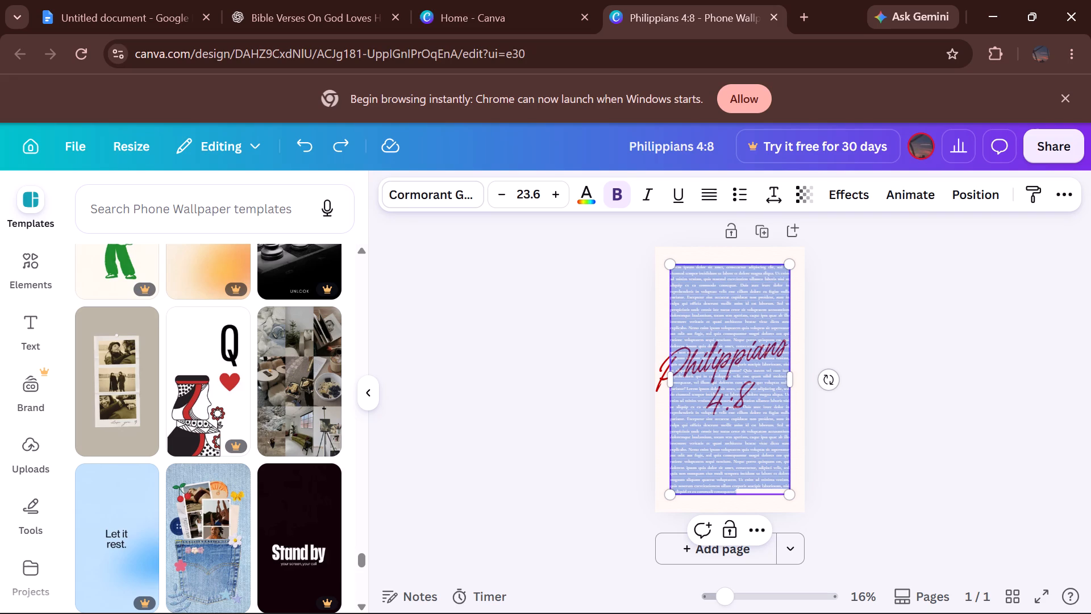
pyautogui.hotkey('ctrl', 'v')
pyautogui.hotkey('ctrl', 'v')
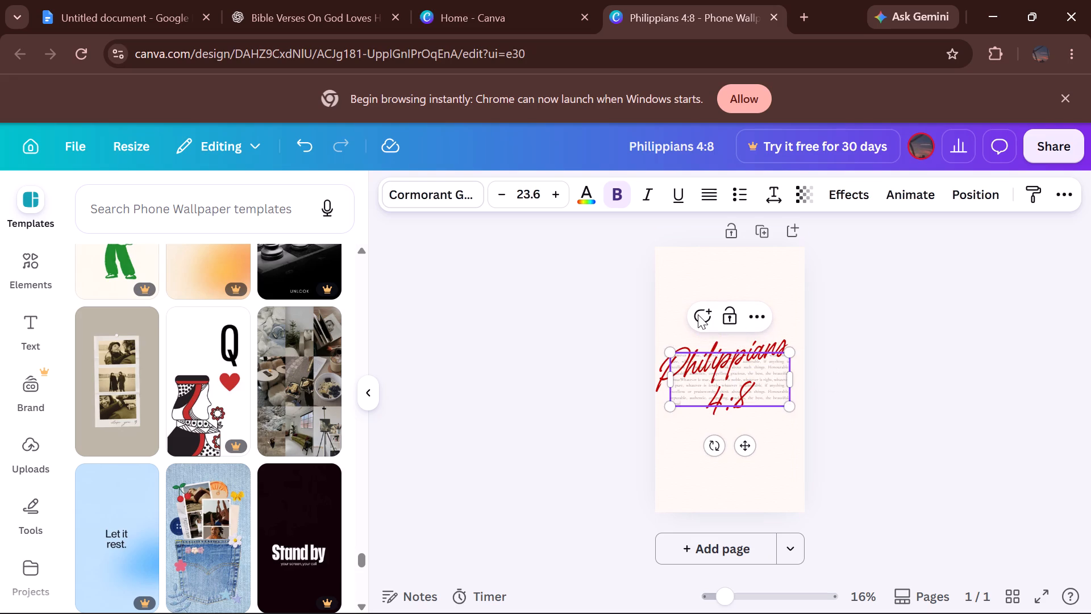
pyautogui.hotkey('ctrl', 'v')
pyautogui.hotkey('ctrl', 'v')
pyautogui.hotkey('ctrl', 'v')
pyautogui.hotkey('ctrl', 'v')
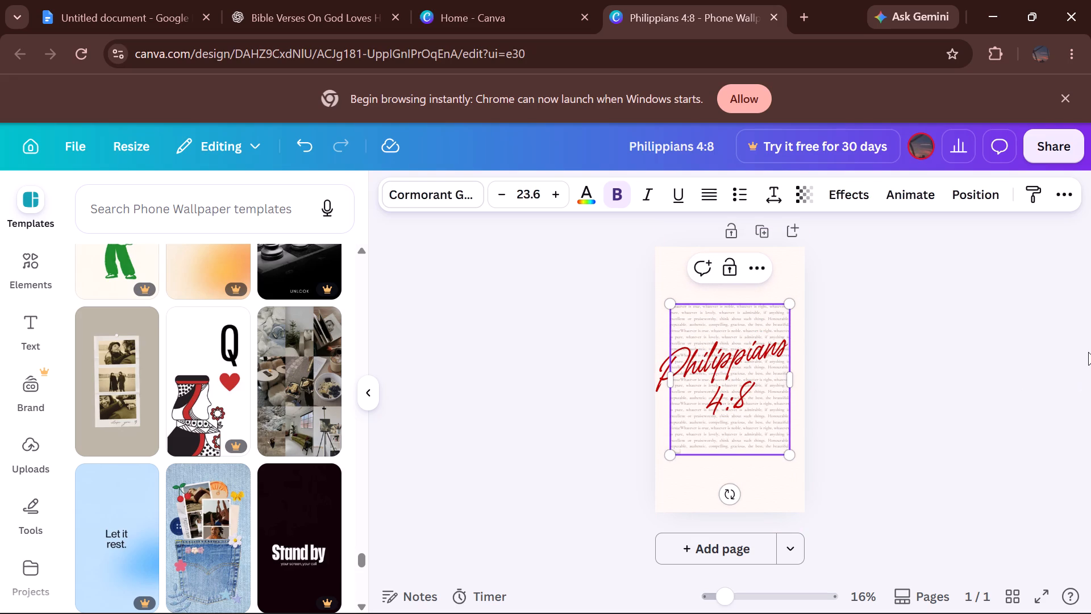
pyautogui.hotkey('ctrl', 'v')
pyautogui.hotkey('ctrl', 'v')
pyautogui.hotkey('ctrl', 'v')
pyautogui.hotkey('ctrl', 'v')
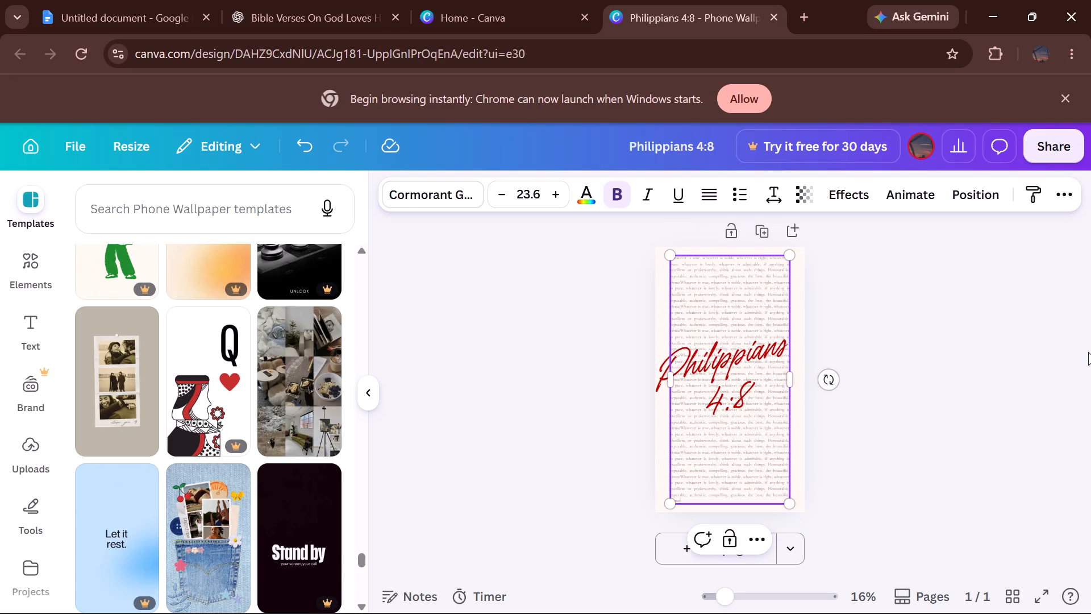
pyautogui.hotkey('ctrl', 'z')
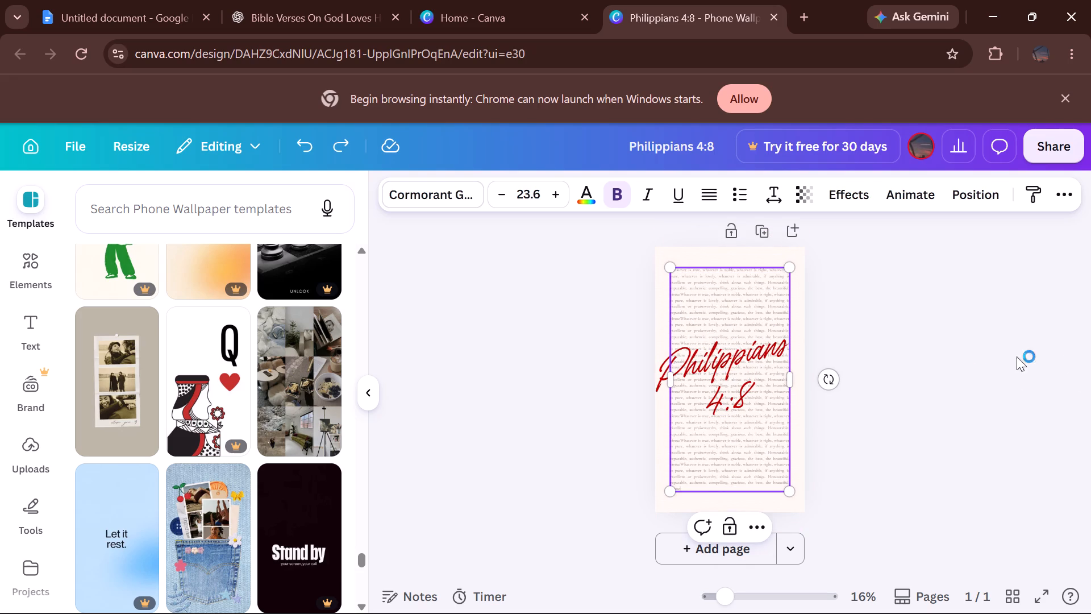
pyautogui.click(932, 310)
# Nudge the "Philippians 4:8" title rightward until its lettering sits centred across the wallpaper, and deselect it.
pyautogui.click(728, 356)
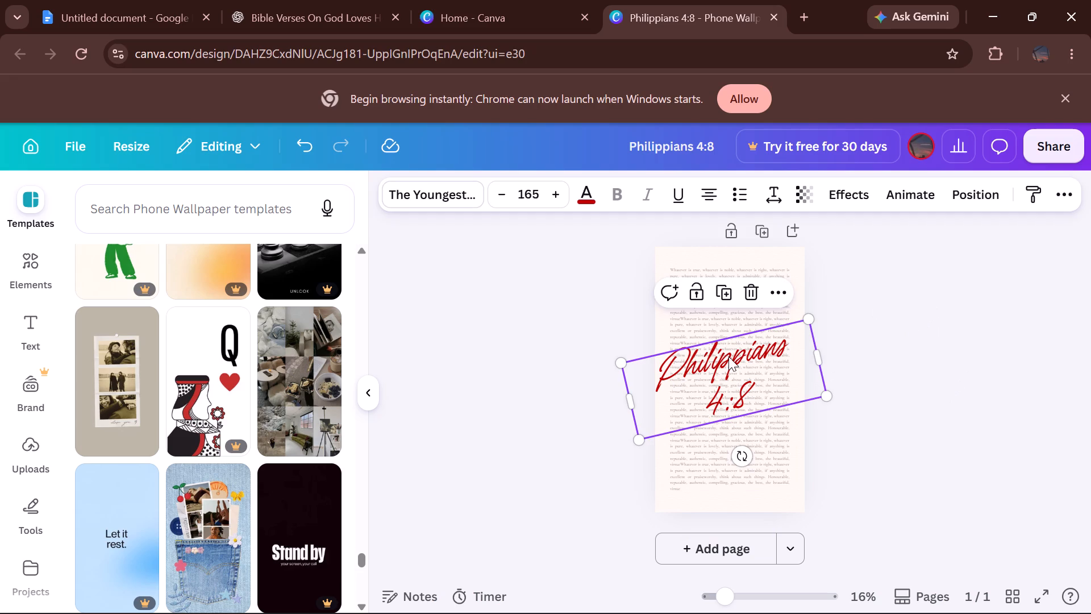
pyautogui.press('Right')
pyautogui.press('Right')
pyautogui.press('Right')
pyautogui.press('Right')
pyautogui.press('Right')
pyautogui.press('Right')
pyautogui.press('Right')
pyautogui.press('Right')
pyautogui.press('Right')
pyautogui.press('Right')
pyautogui.press('Right')
pyautogui.press('Right')
pyautogui.press('Right')
pyautogui.press('Right')
pyautogui.press('Right')
pyautogui.press('Right')
pyautogui.press('Right')
pyautogui.press('Right')
pyautogui.press('Right')
pyautogui.press('Right')
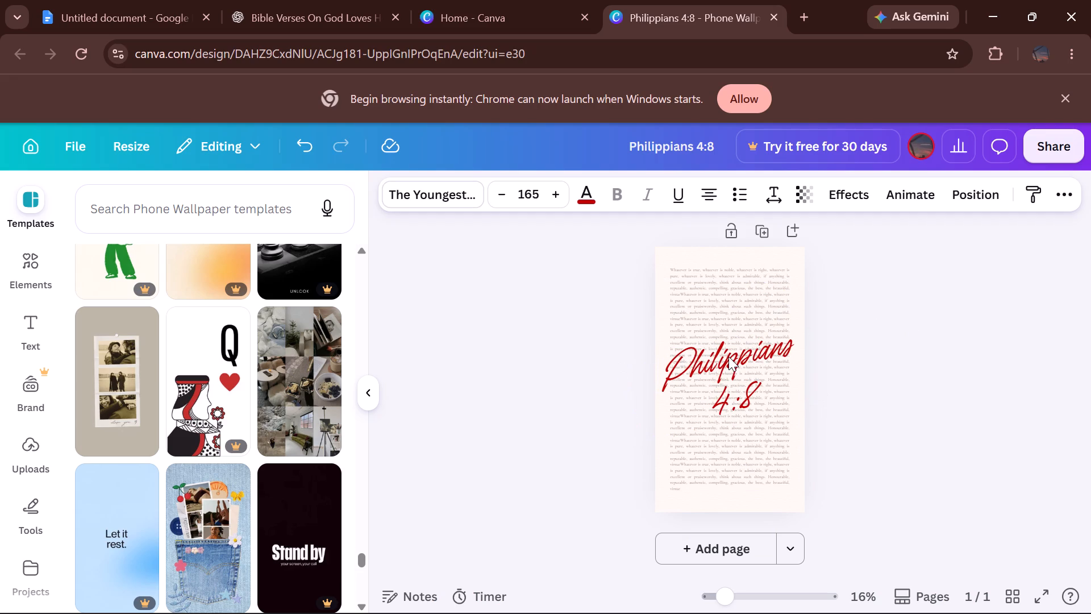
pyautogui.press('Right')
pyautogui.press('Right')
pyautogui.press('Right')
pyautogui.press('Right')
pyautogui.press('Right')
pyautogui.press('Right')
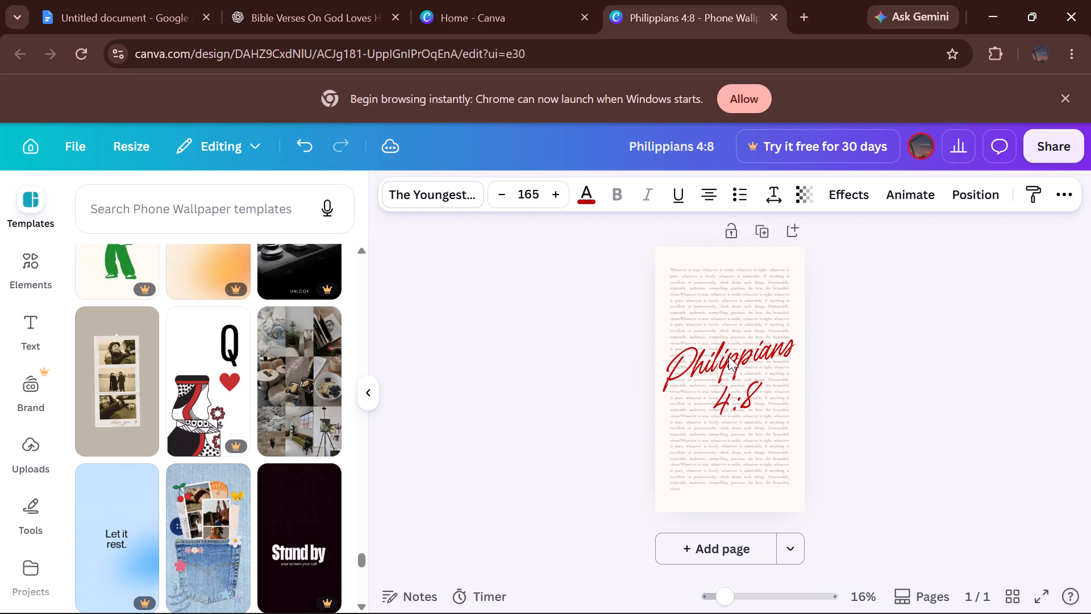
pyautogui.press('Right')
pyautogui.press('Right')
pyautogui.press('Right')
pyautogui.press('Right')
pyautogui.press('Right')
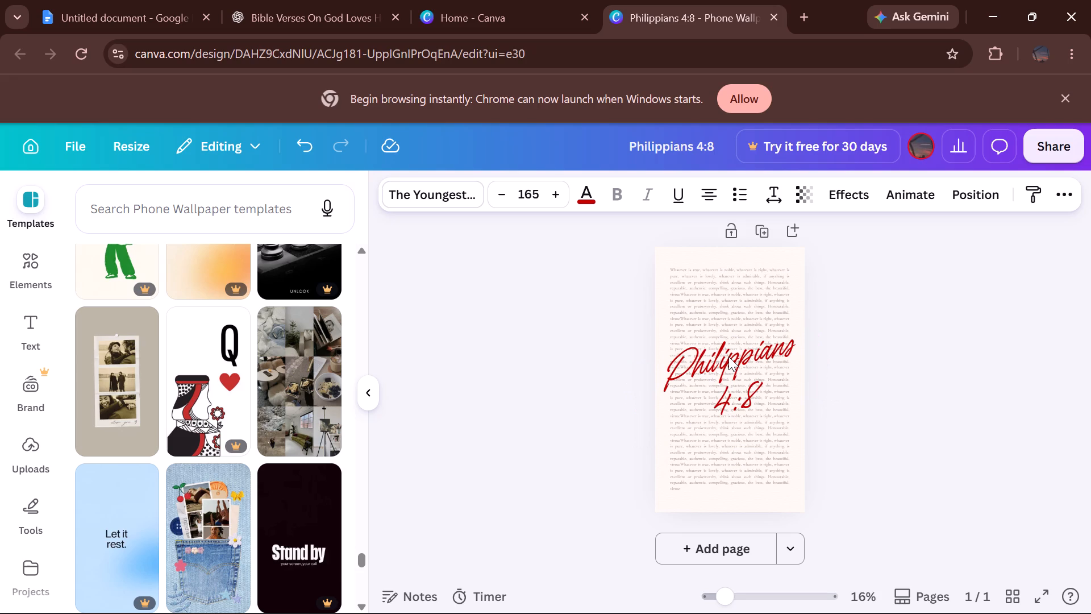
pyautogui.click(982, 375)
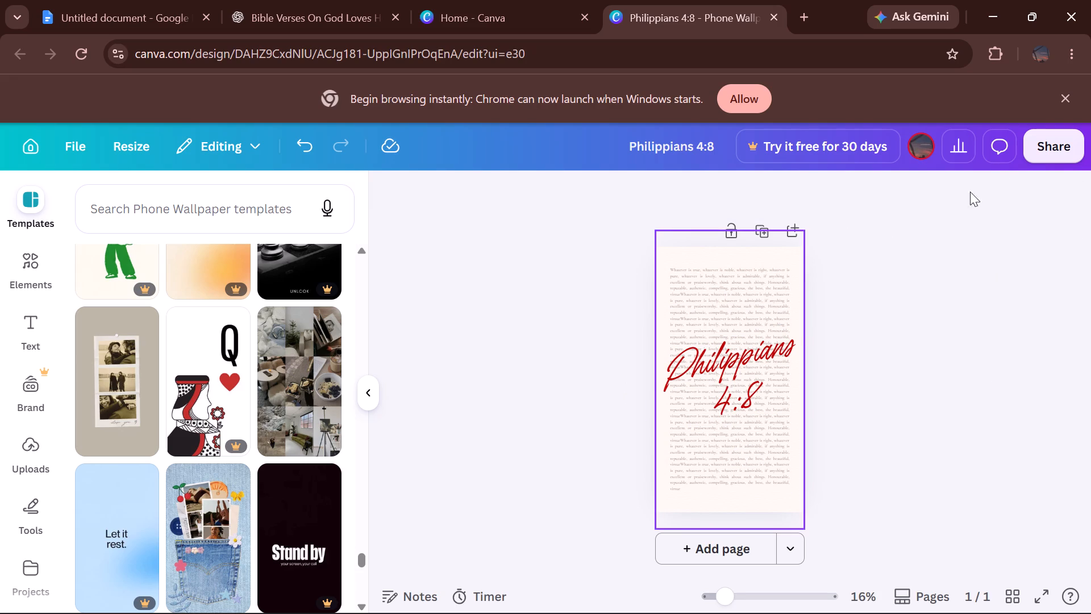
# Download the finished Philippians 4:8 wallpaper as a PNG at 1,080 × 1,920 px.
pyautogui.click(1060, 150)
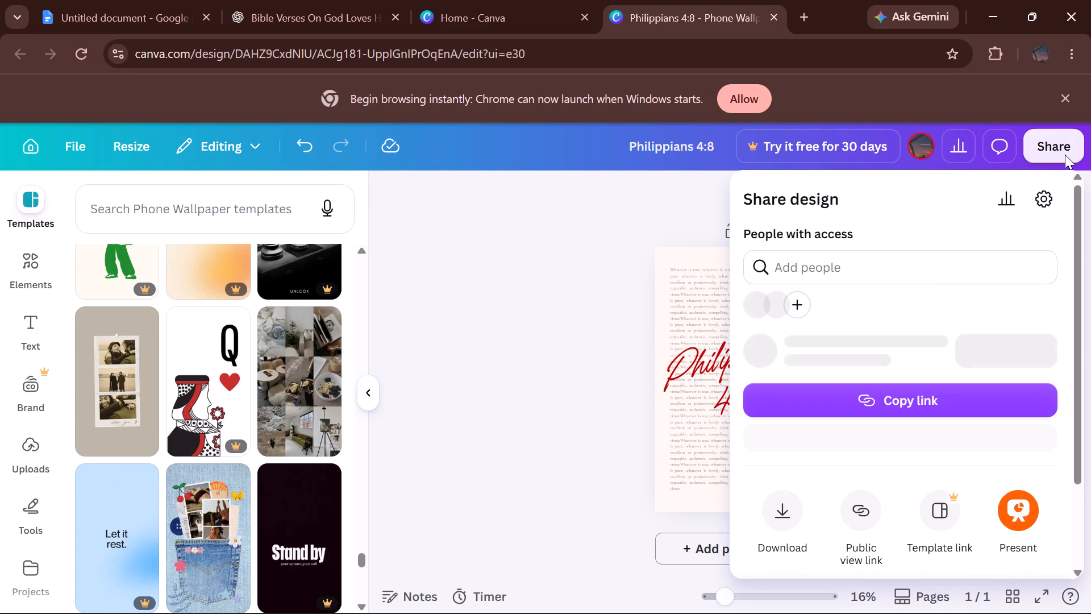
pyautogui.click(792, 542)
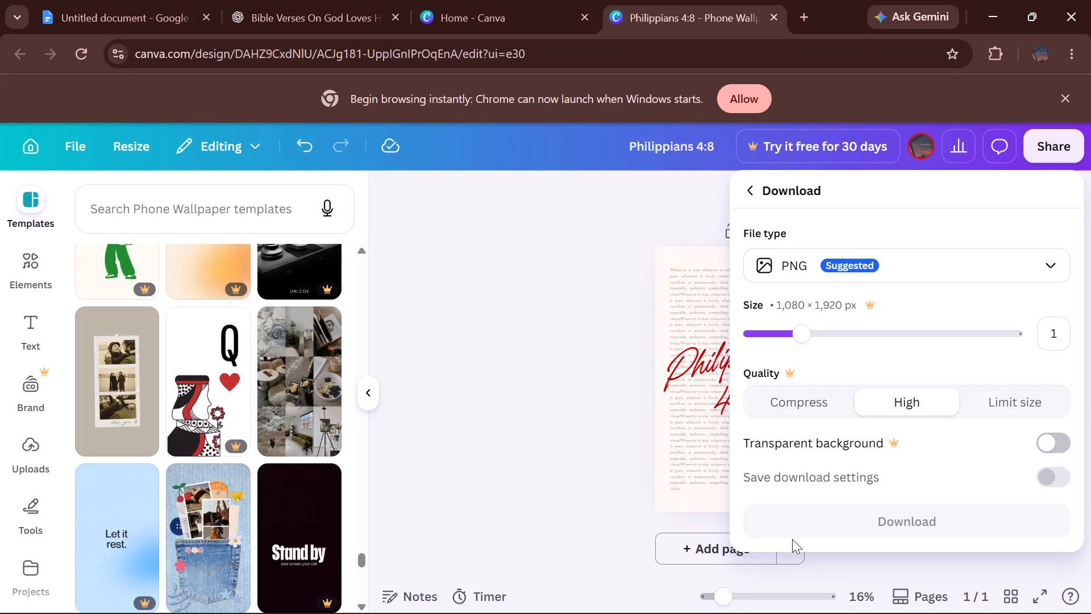
pyautogui.click(928, 515)
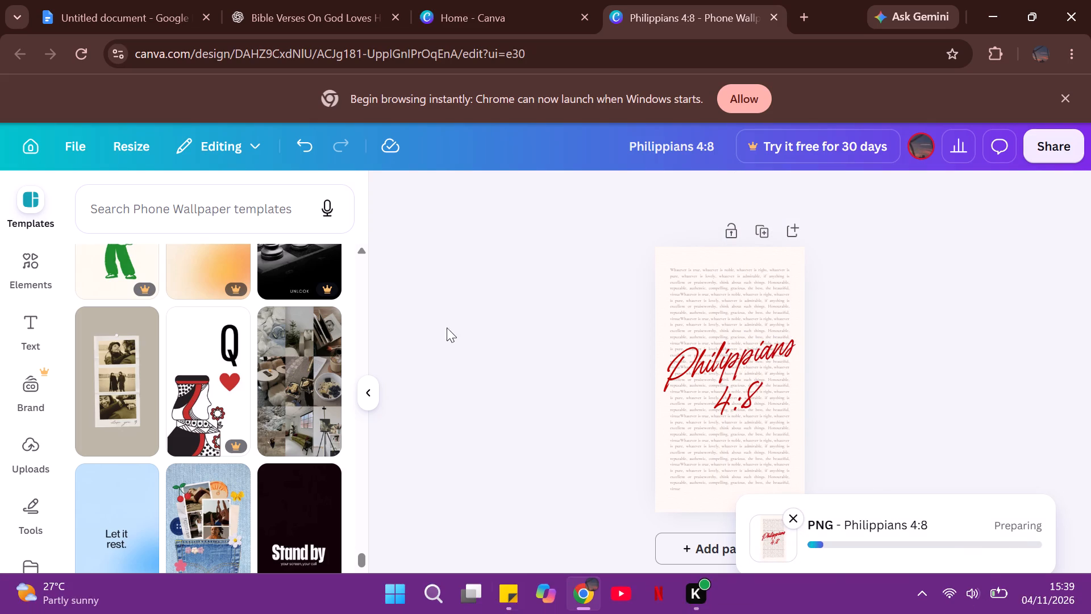
# Browse the suggested phone wallpaper templates for another design.
pyautogui.scroll(-6, 179, 486)
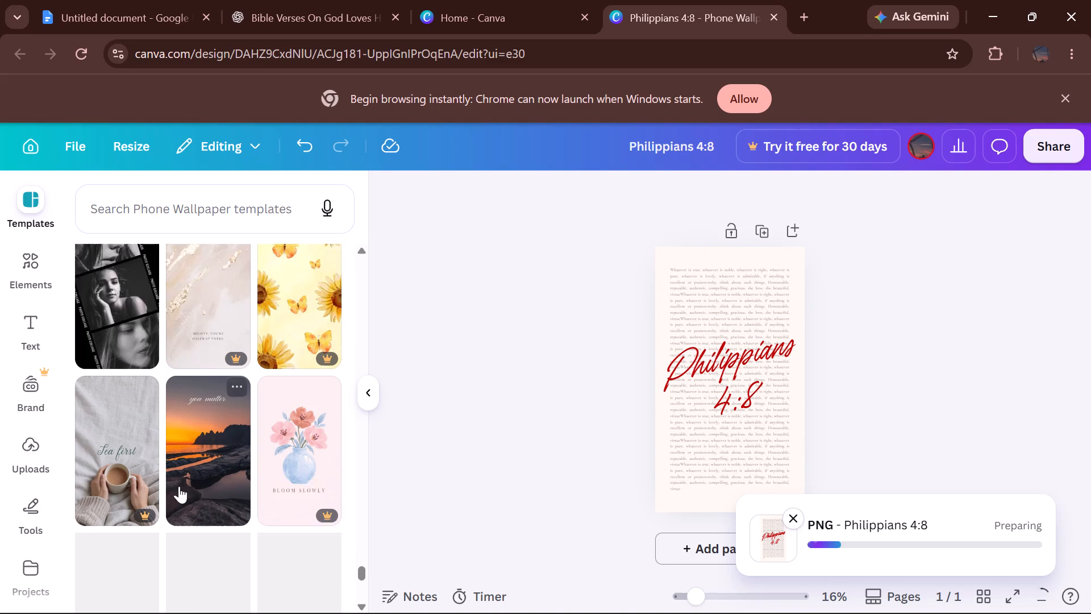
pyautogui.scroll(-3, 179, 486)
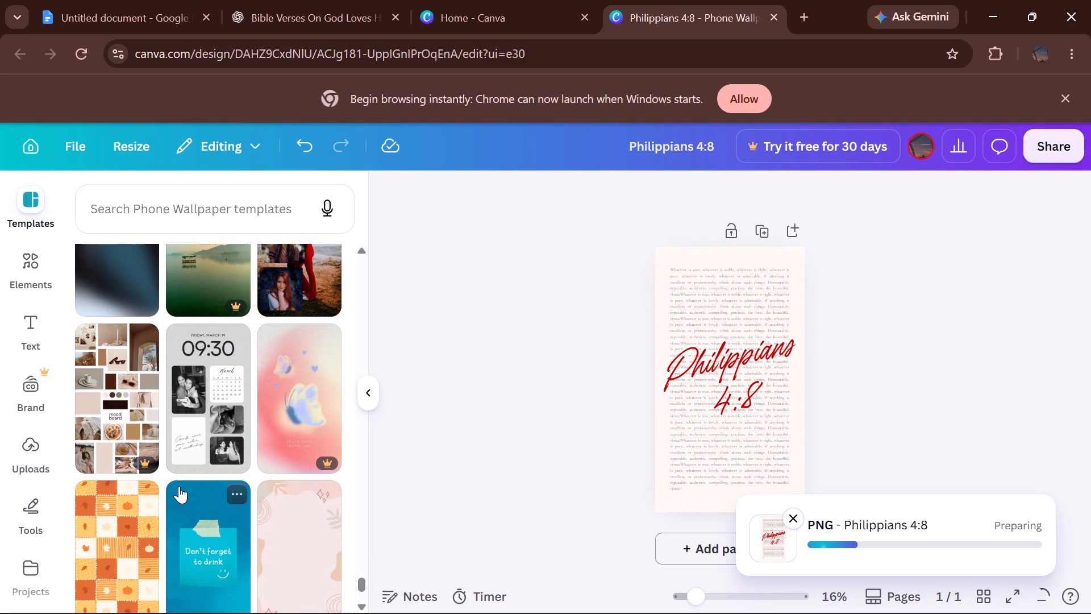
pyautogui.scroll(-2, 179, 486)
pyautogui.scroll(2, 177, 355)
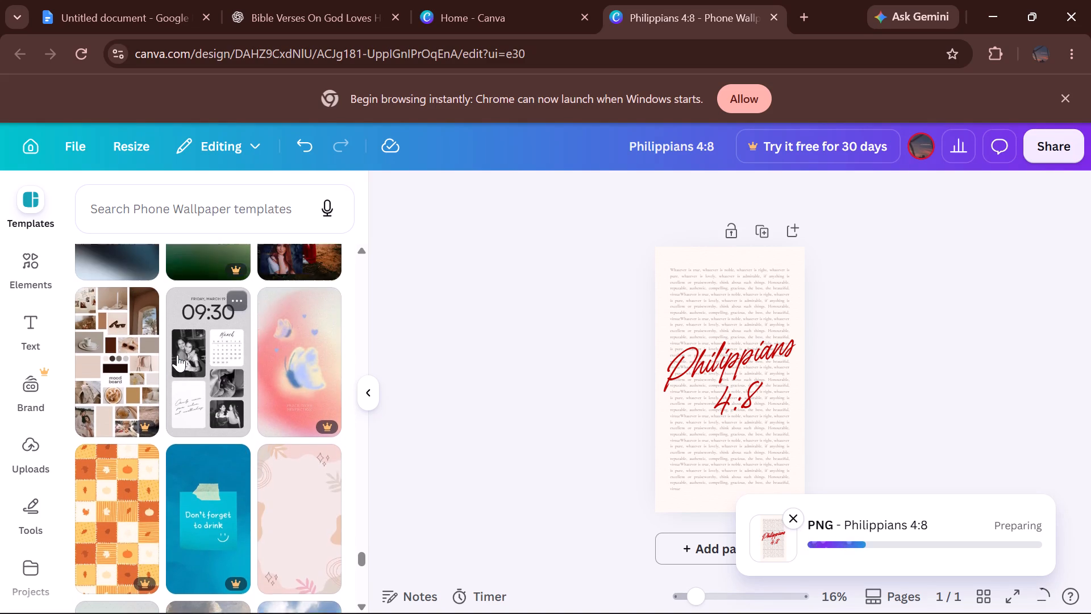
pyautogui.scroll(-8, 177, 355)
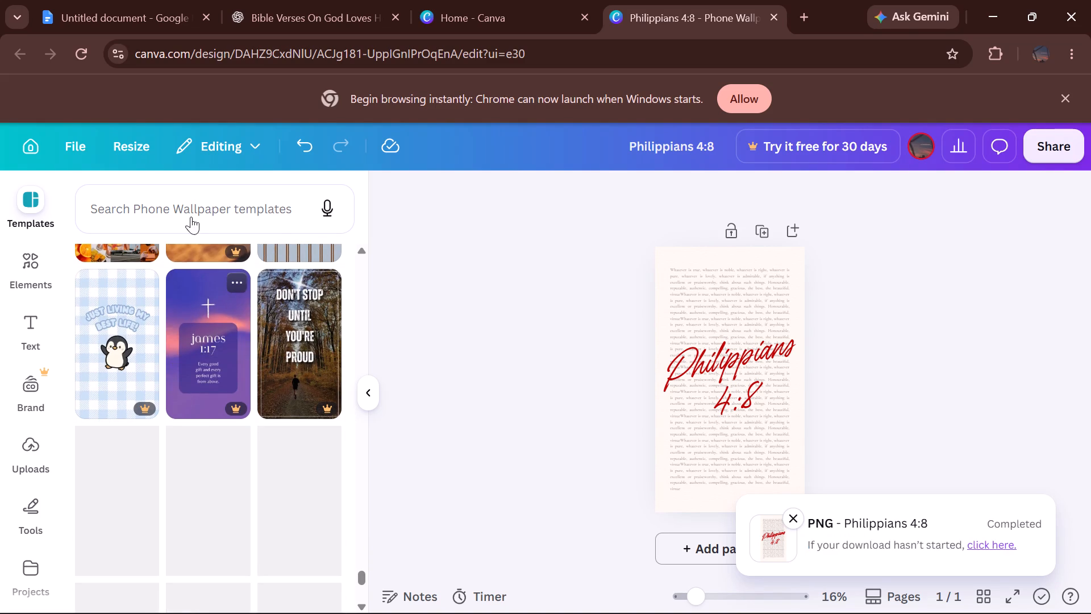
# Search the phone wallpaper templates for "collage" and look through the designs.
pyautogui.click(192, 214)
pyautogui.click(189, 211)
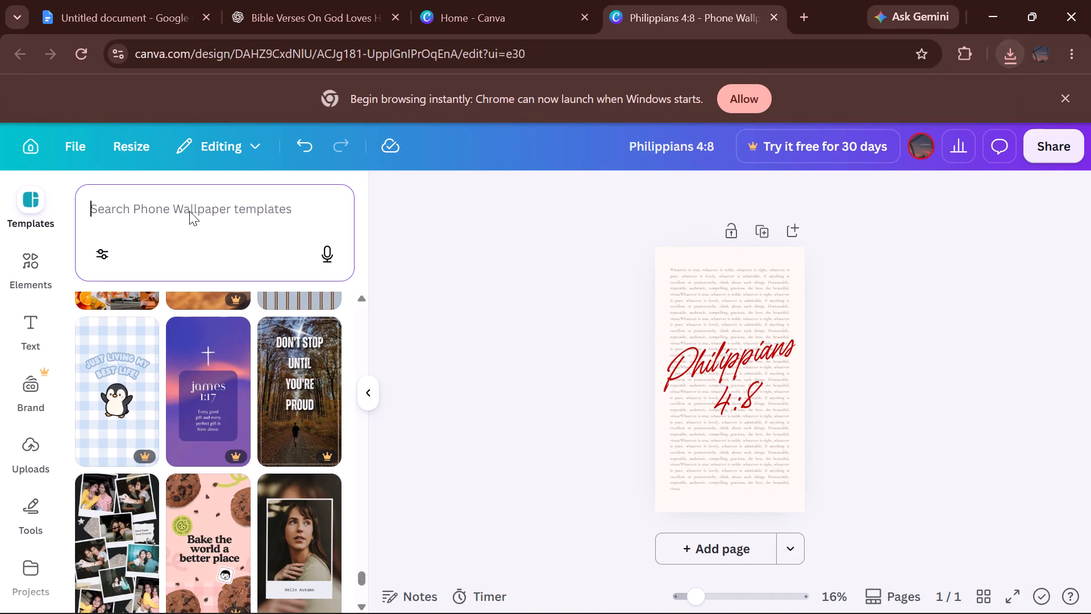
pyautogui.write('collage')
pyautogui.press('Return')
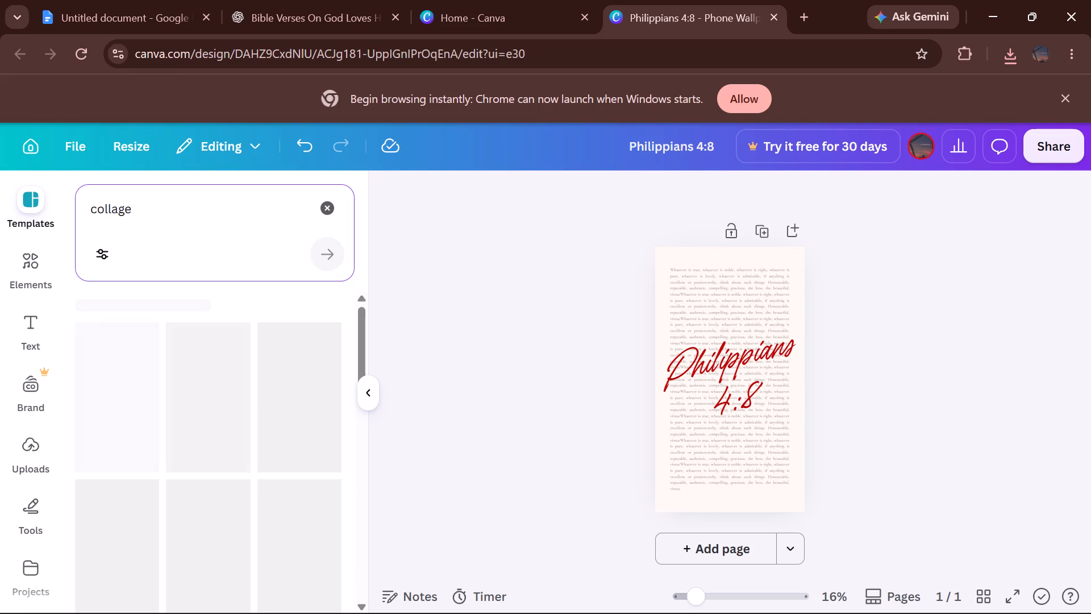
pyautogui.scroll(-2, 312, 331)
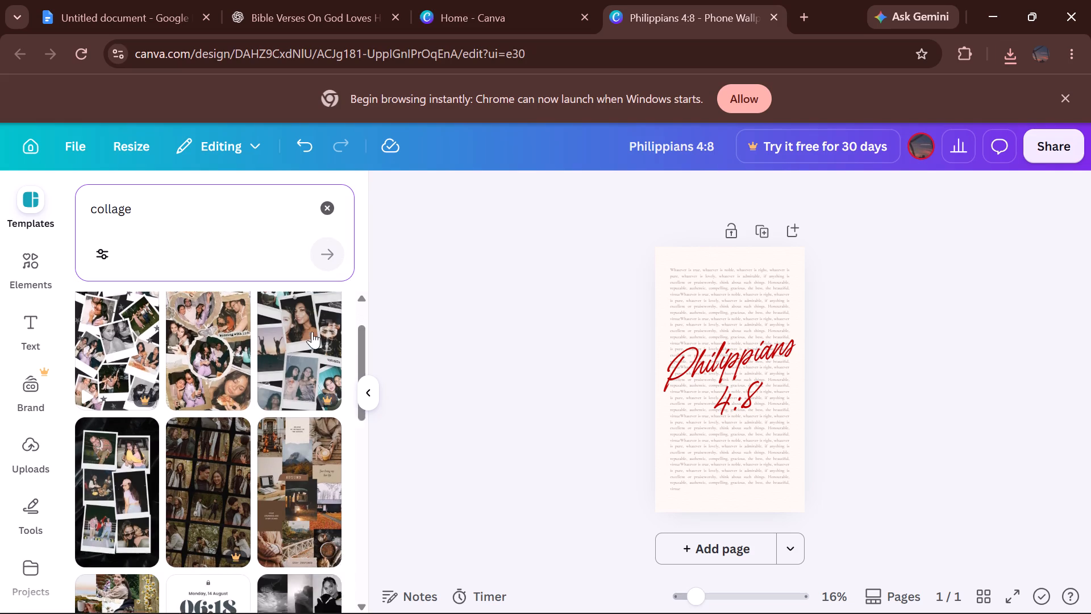
pyautogui.scroll(-2, 312, 331)
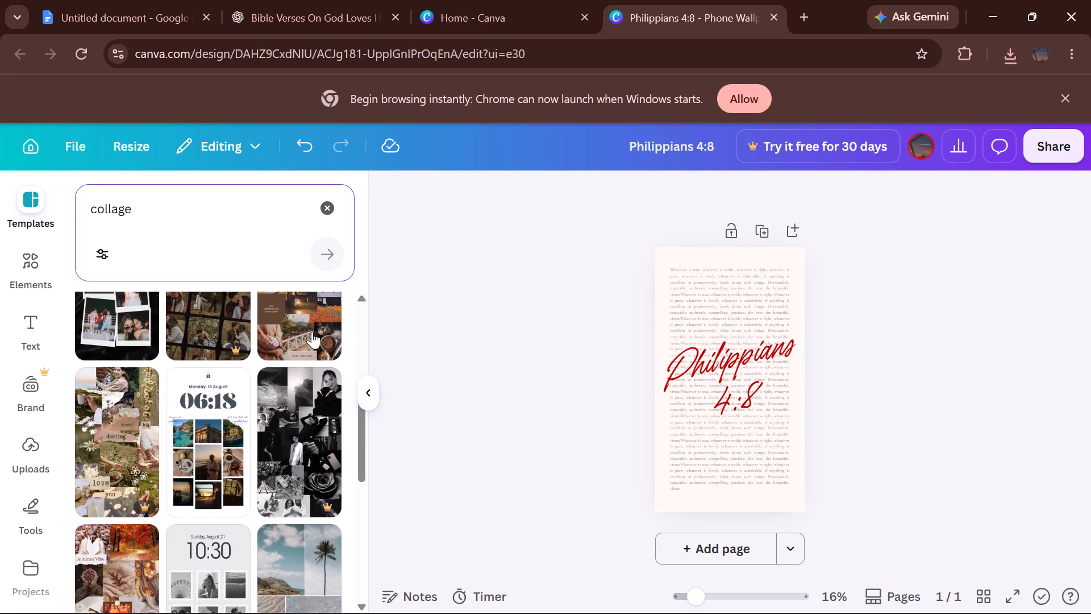
pyautogui.scroll(-2, 312, 331)
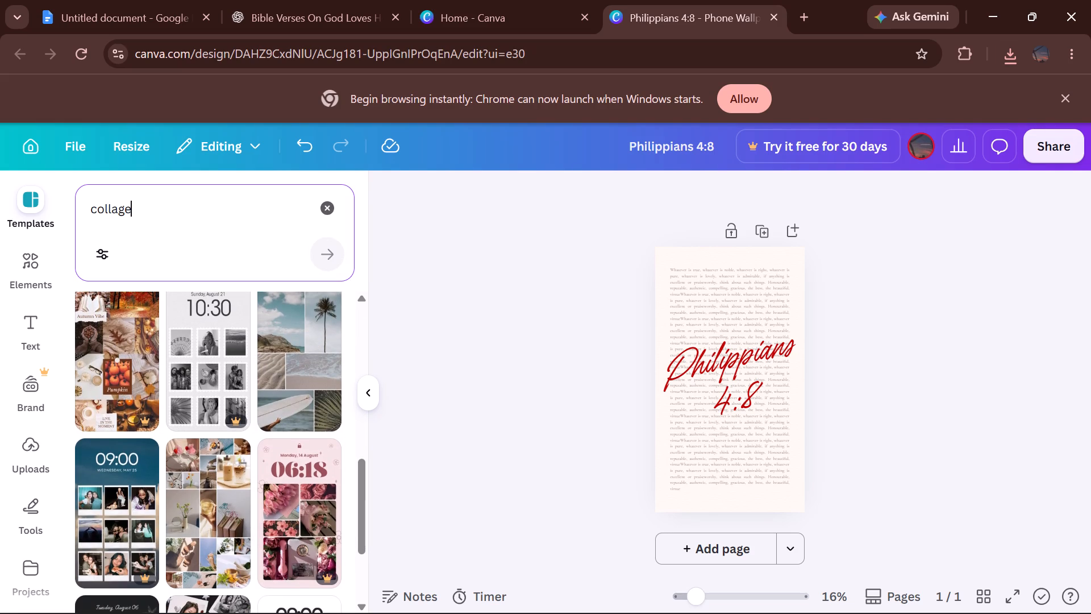
# Refine the template search to "words in a collage" and look through the designs.
pyautogui.click(92, 203)
pyautogui.write('words in a')
pyautogui.press('space')
pyautogui.press('Return')
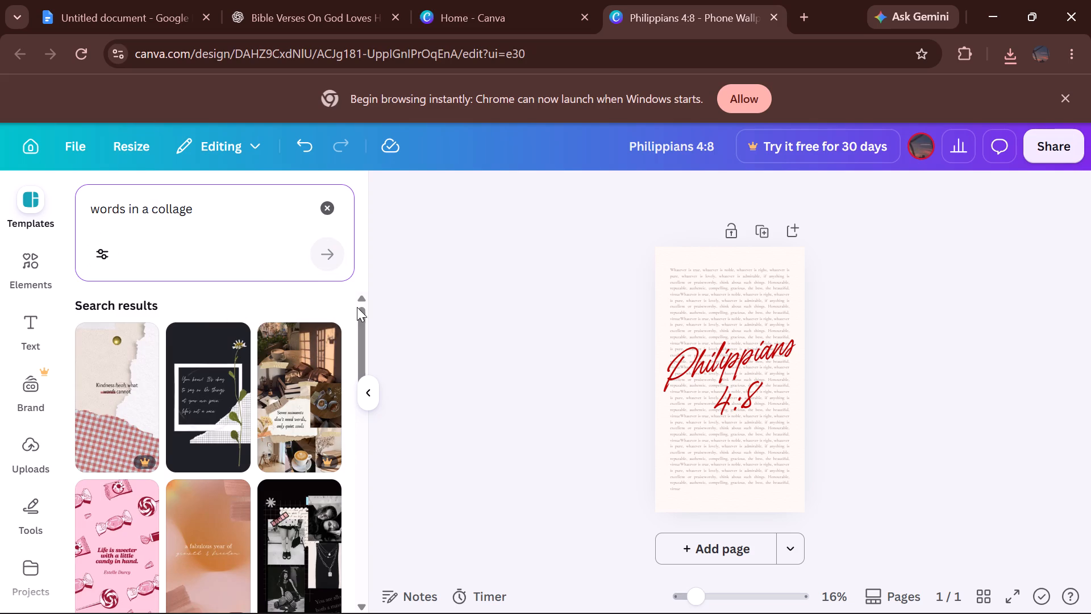
pyautogui.scroll(-4, 357, 307)
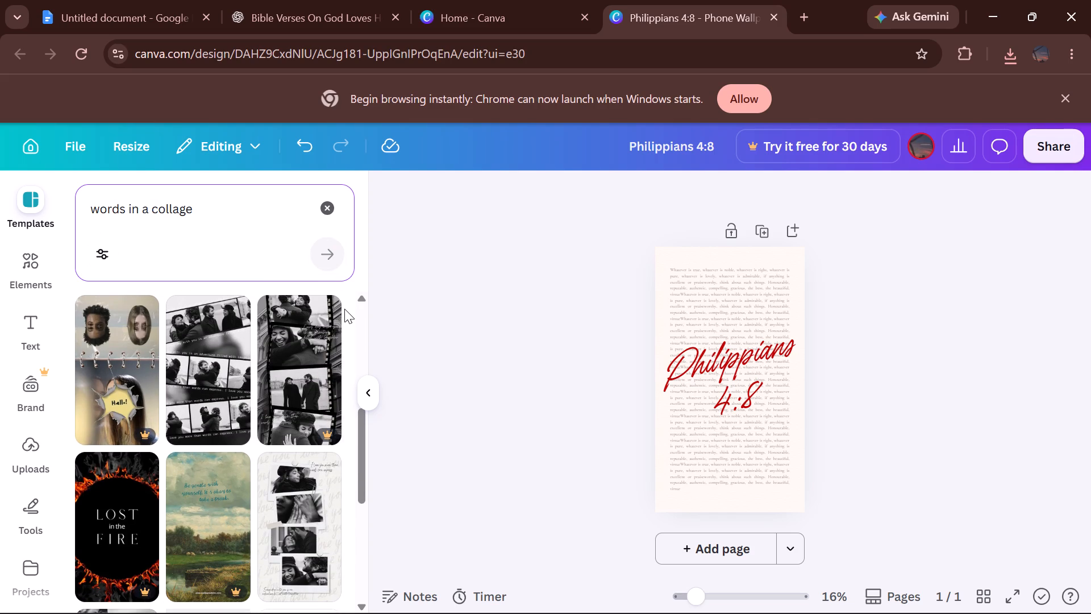
pyautogui.scroll(-3, 344, 309)
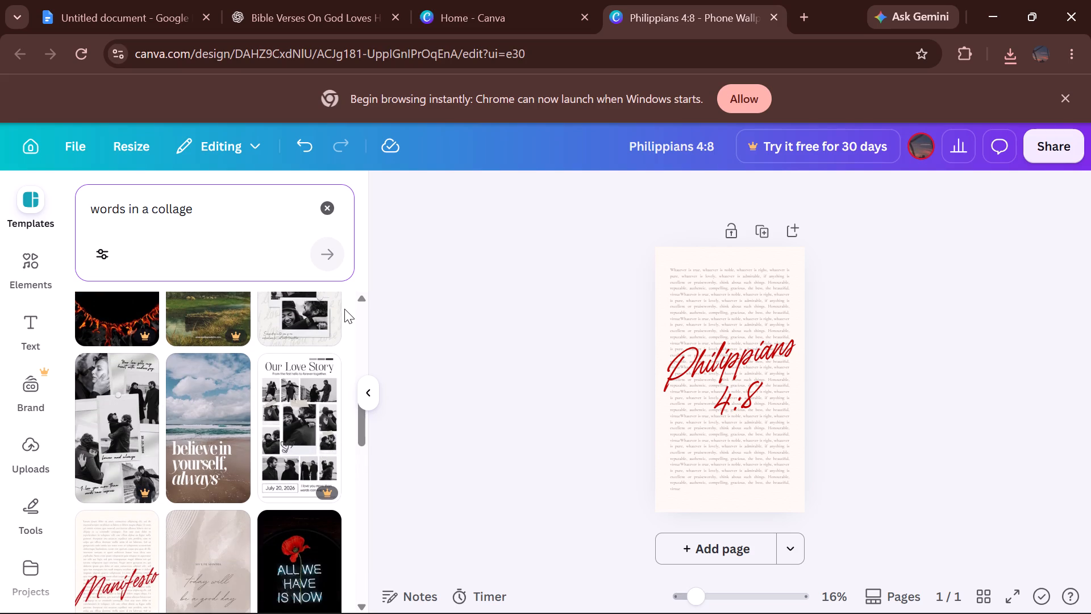
pyautogui.scroll(-2, 344, 309)
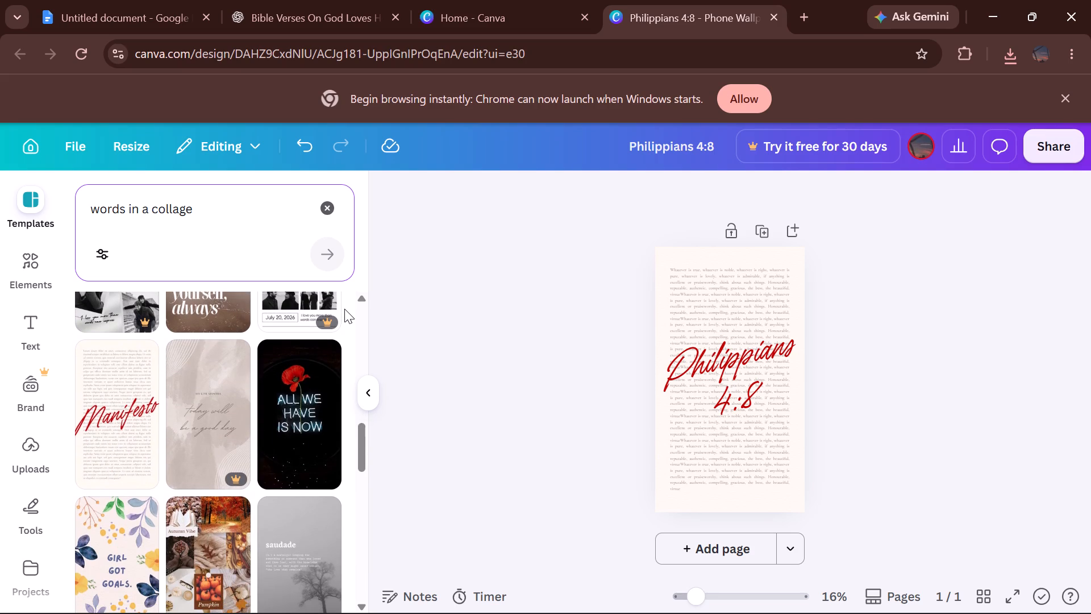
pyautogui.scroll(-1, 344, 309)
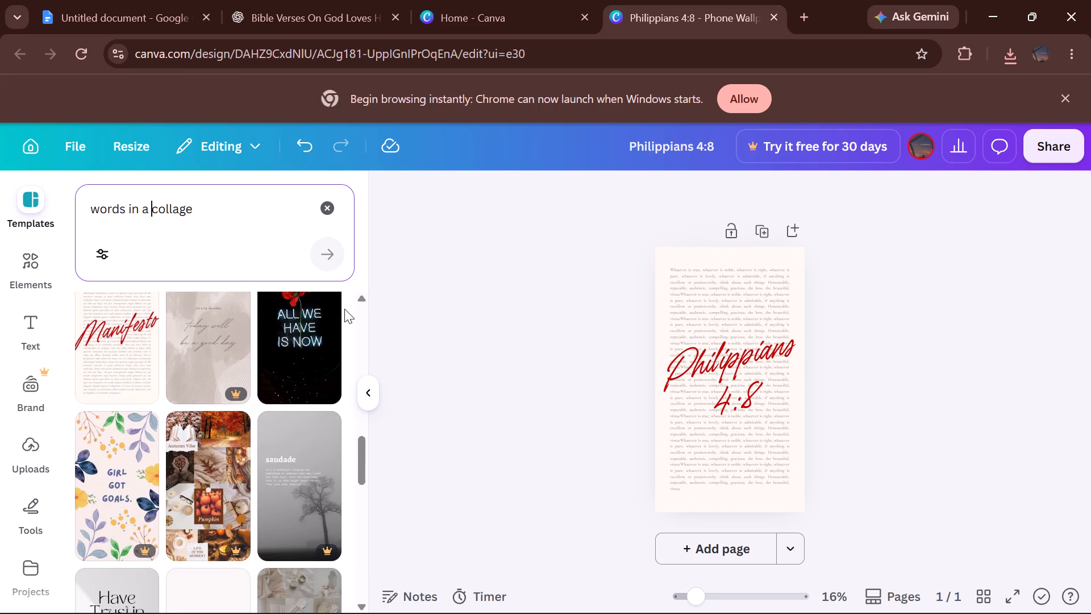
pyautogui.scroll(-4, 344, 309)
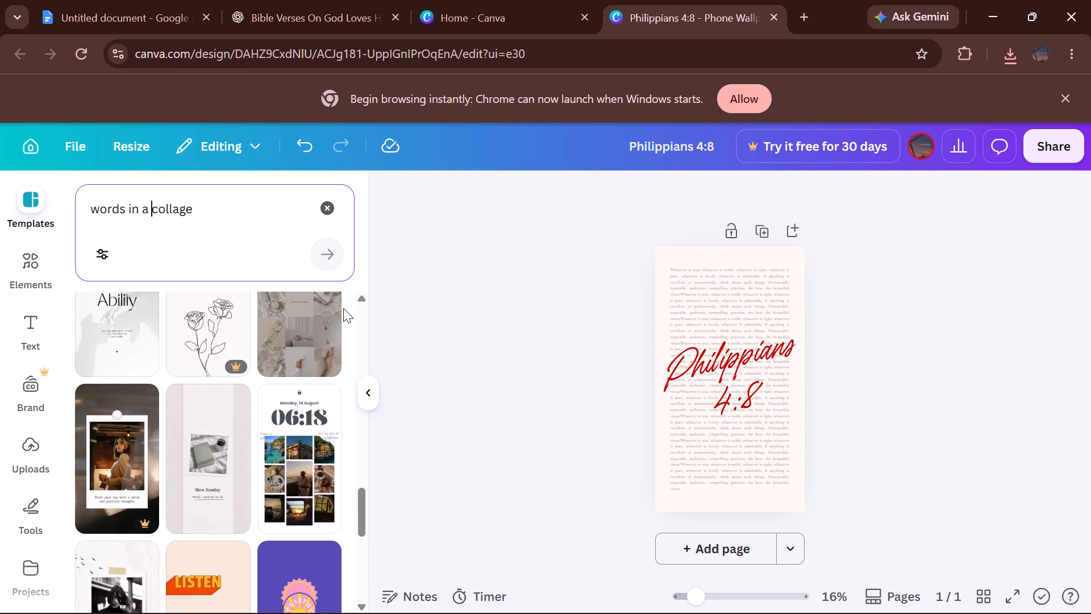
# Replace the current page with the black-and-white "Have Trust in Your Ability" motivational phone wallpaper template.
pyautogui.scroll(2, 343, 308)
pyautogui.click(103, 459)
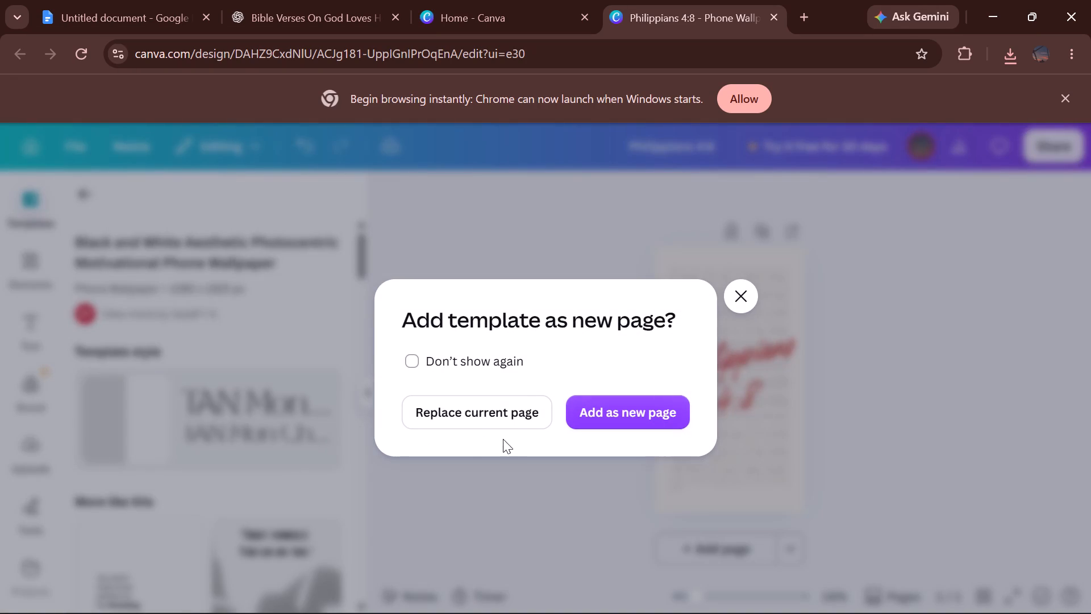
pyautogui.click(520, 417)
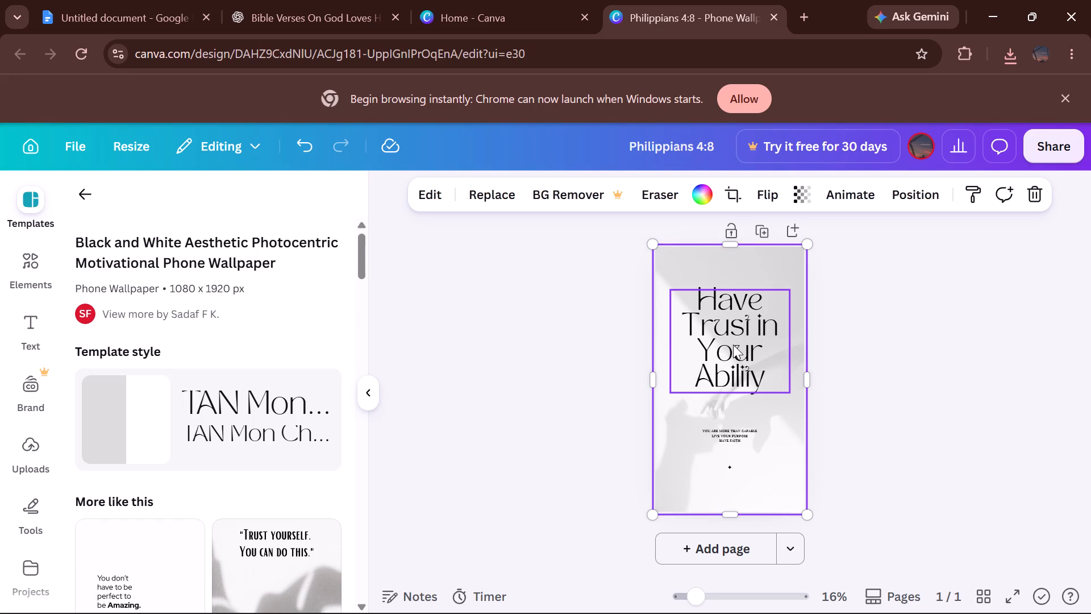
# Check the verses around PHILIPPIANS 4:8 in the Google Docs document and return to the Canva wallpaper design.
pyautogui.click(147, 0)
pyautogui.scroll(2, 364, 501)
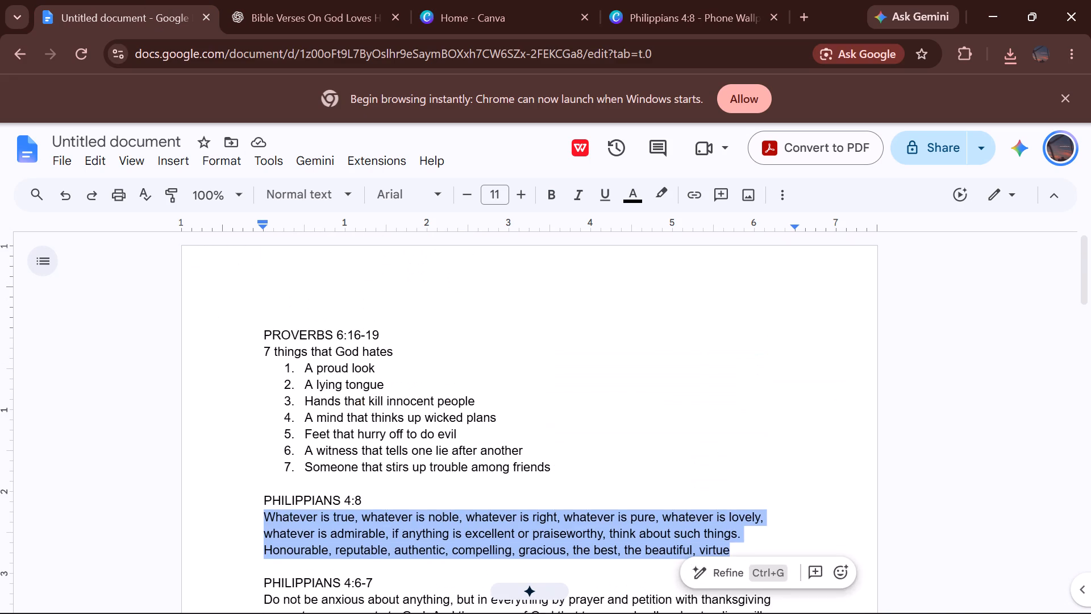
pyautogui.scroll(-2, 364, 501)
pyautogui.click(719, 0)
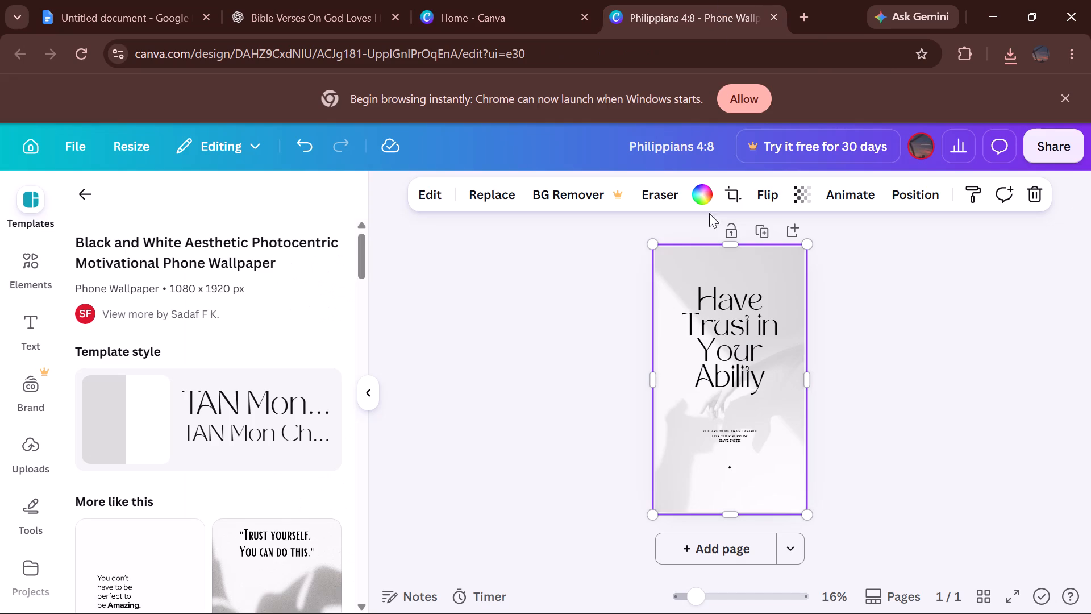
# Replace the wallpaper headline "Have Trust in Your Ability" with "Phillipians 4".
pyautogui.tripleClick(746, 323)
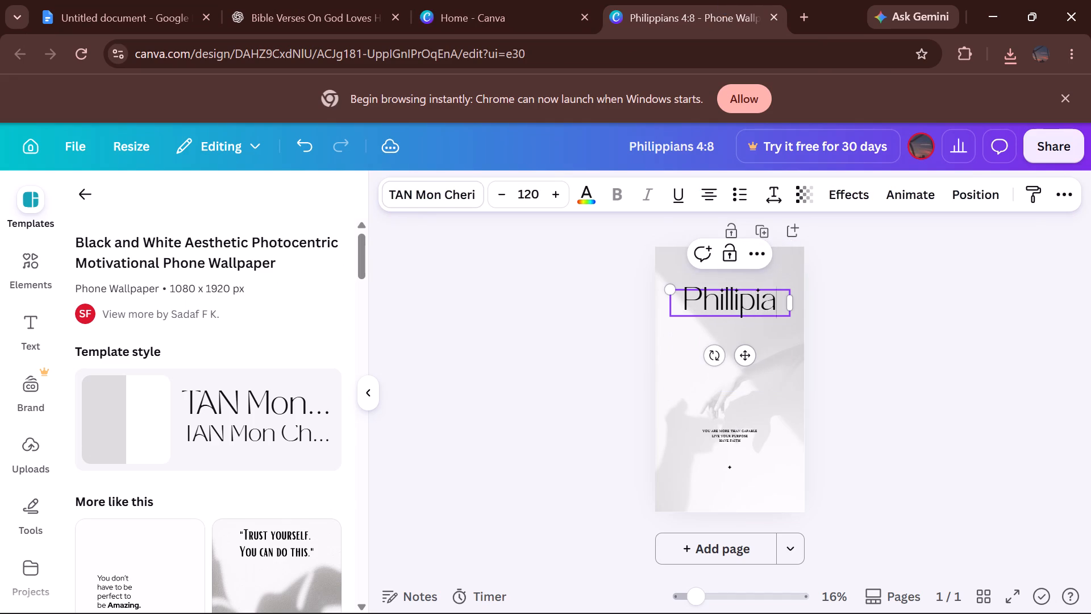
pyautogui.press('space')
pyautogui.write('4')
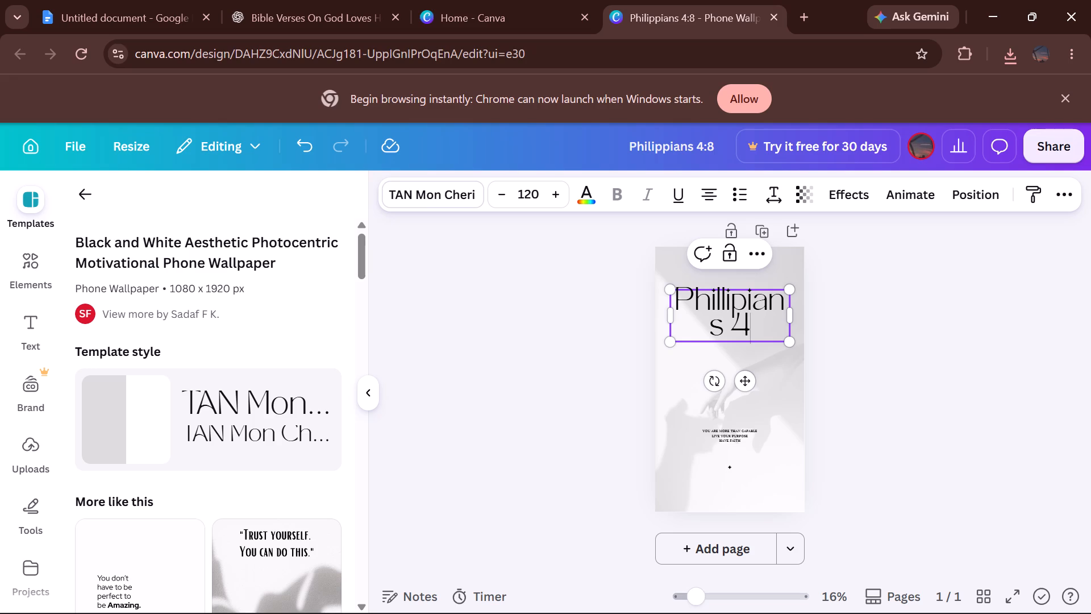
# Leave the wallpaper design, create a new blank presentation from the Canva home page, and close the leftover Canva home tabs.
pyautogui.click(33, 204)
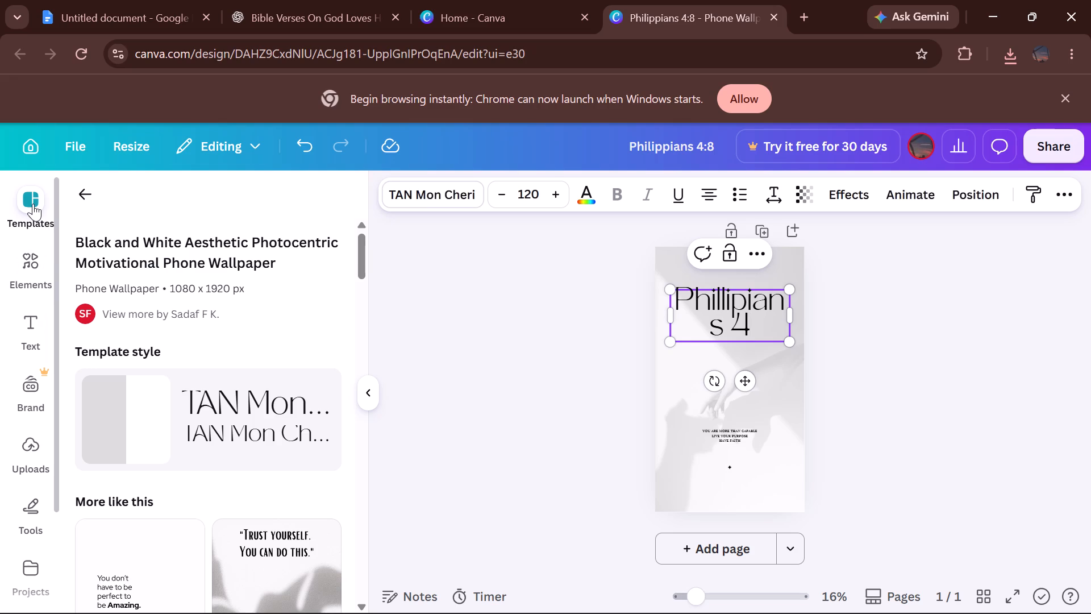
pyautogui.click(30, 204)
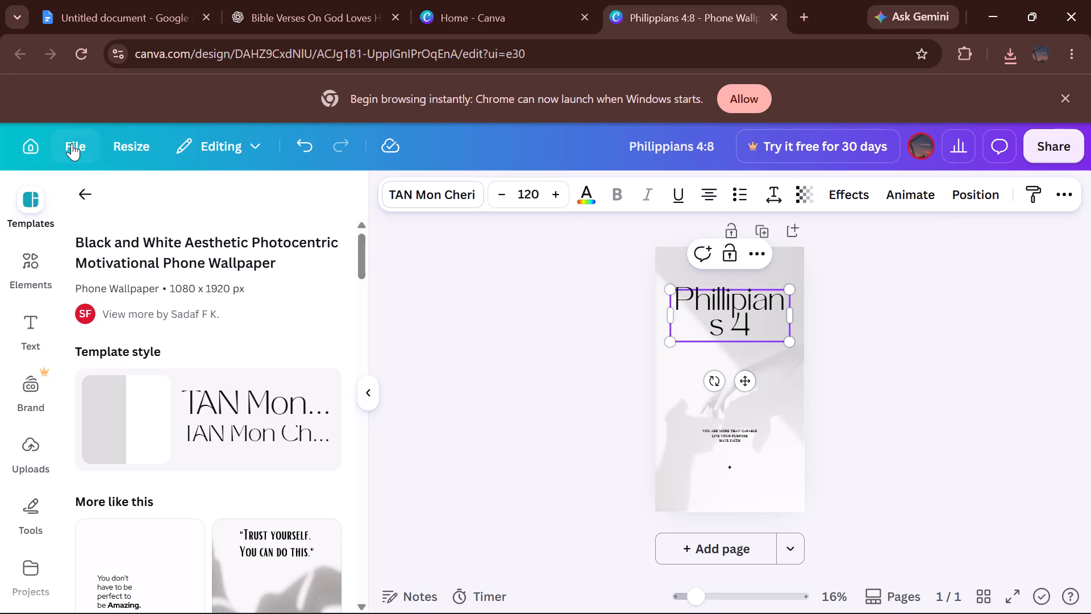
pyautogui.click(33, 144)
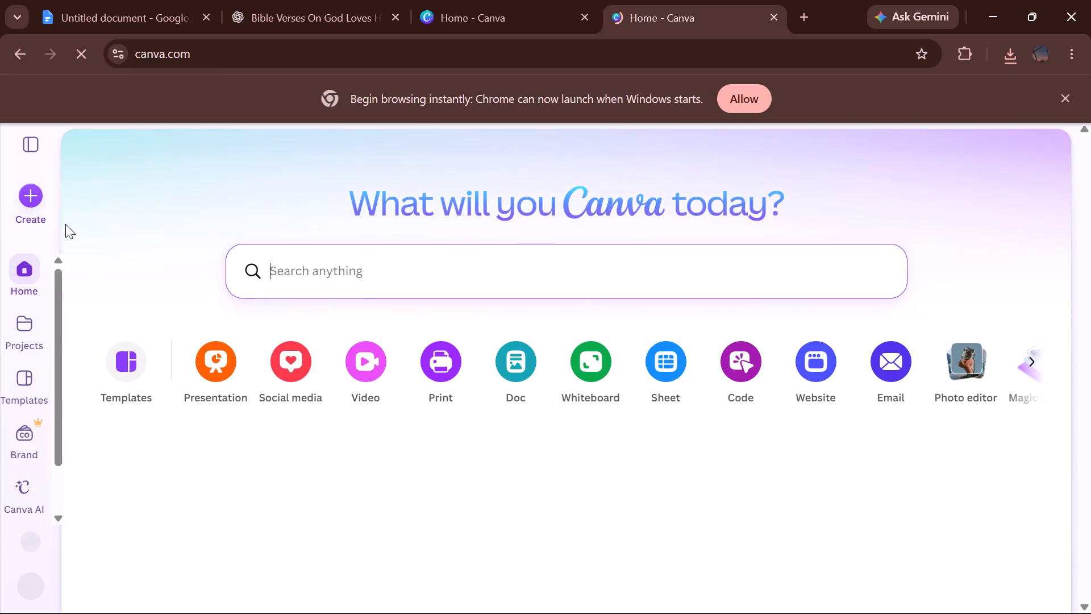
pyautogui.click(209, 372)
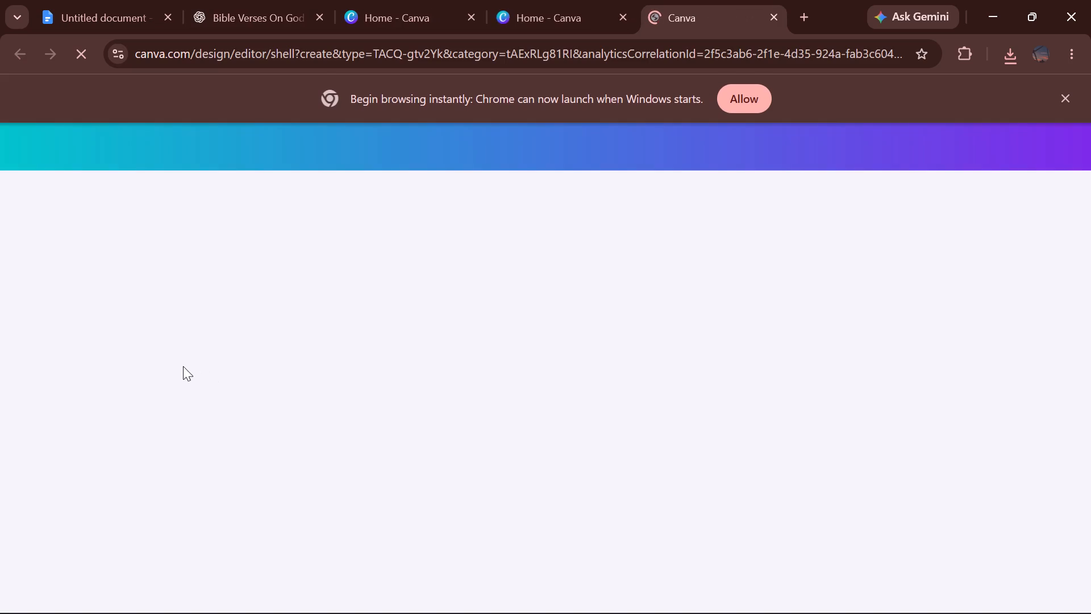
pyautogui.click(624, 17)
pyautogui.click(469, 17)
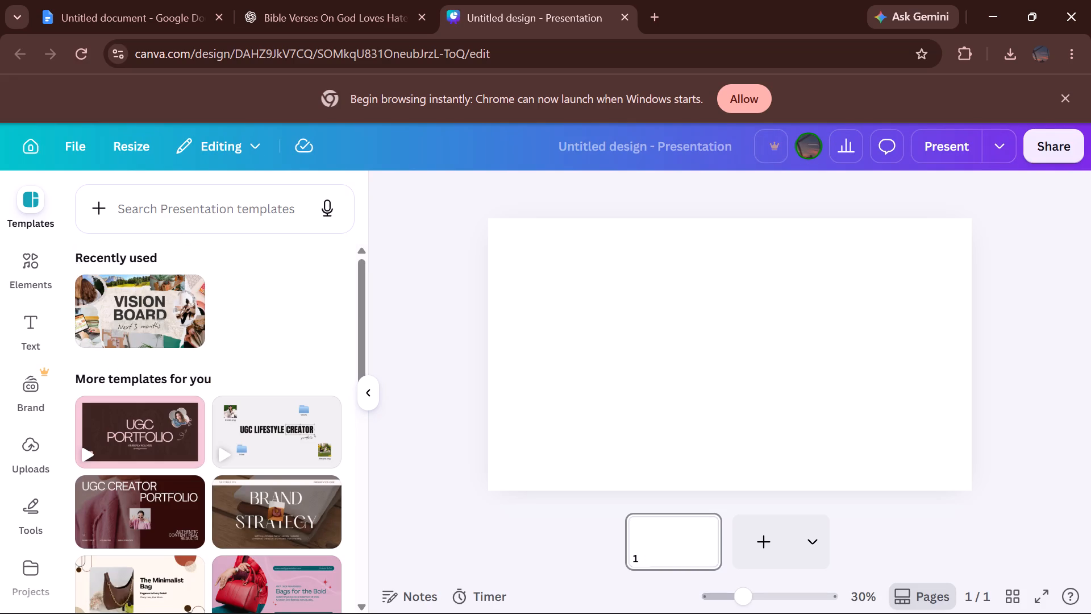
# Search the presentation templates for "church" and apply all 10 pages of the Black and Red Modern Easter Sunday Church Presentation.
pyautogui.scroll(-2, 282, 279)
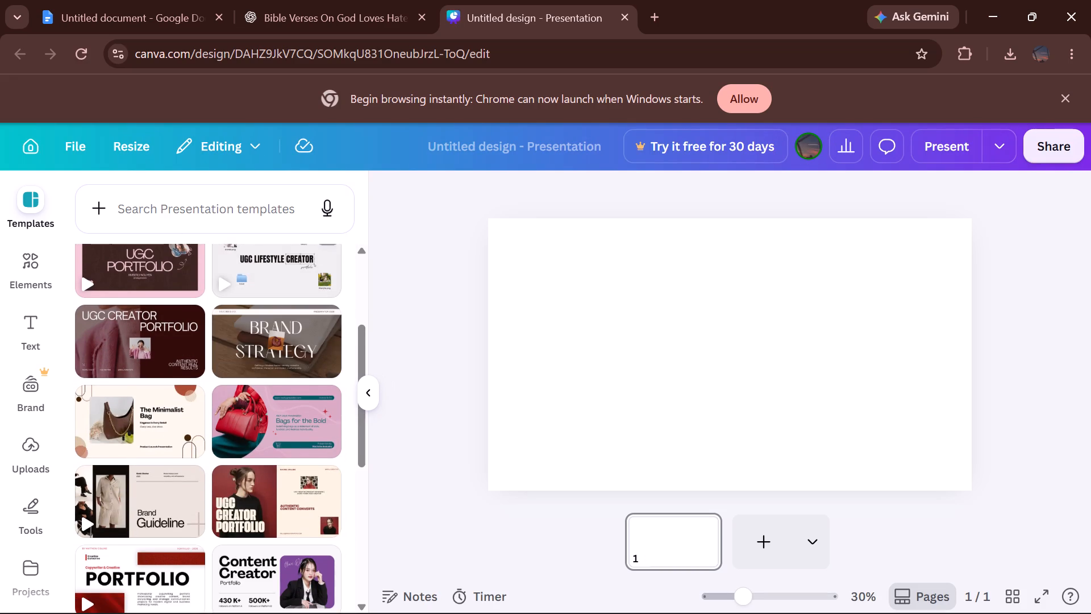
pyautogui.click(220, 213)
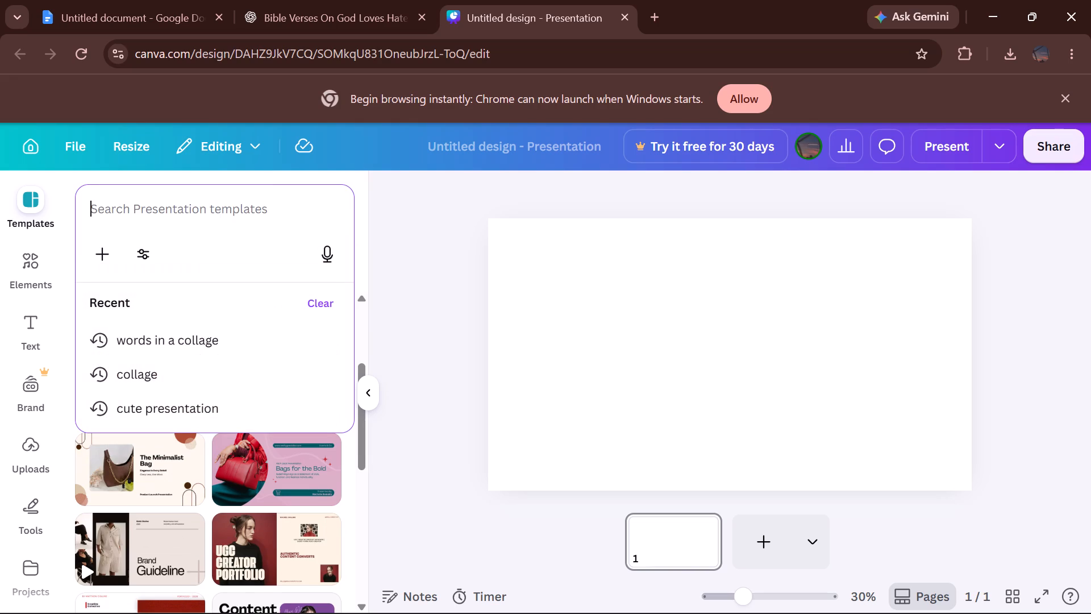
pyautogui.write('church')
pyautogui.press('Return')
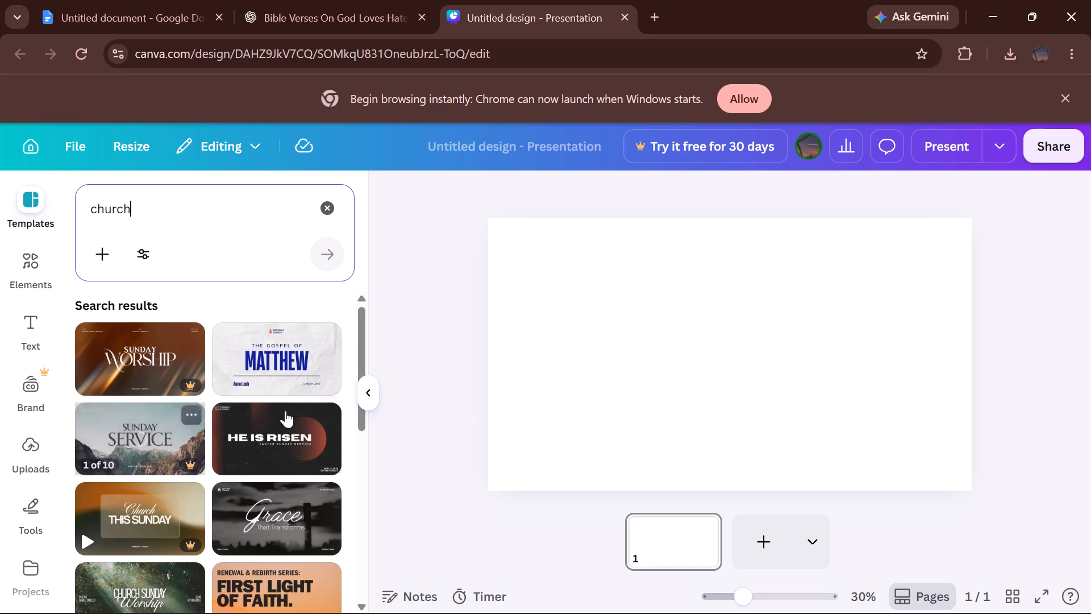
pyautogui.click(280, 433)
pyautogui.click(280, 436)
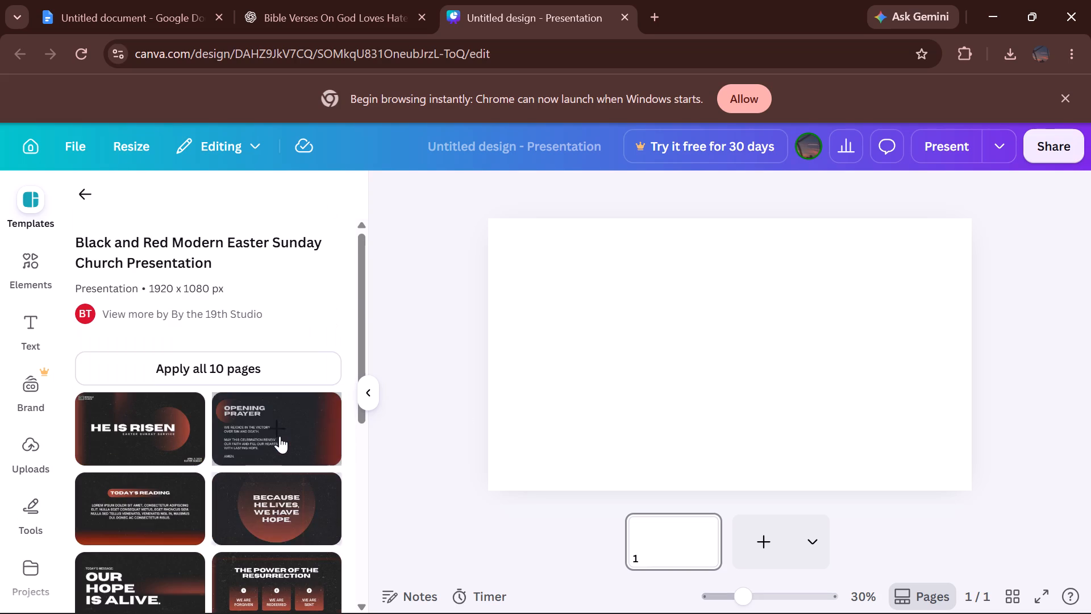
pyautogui.scroll(-2, 280, 436)
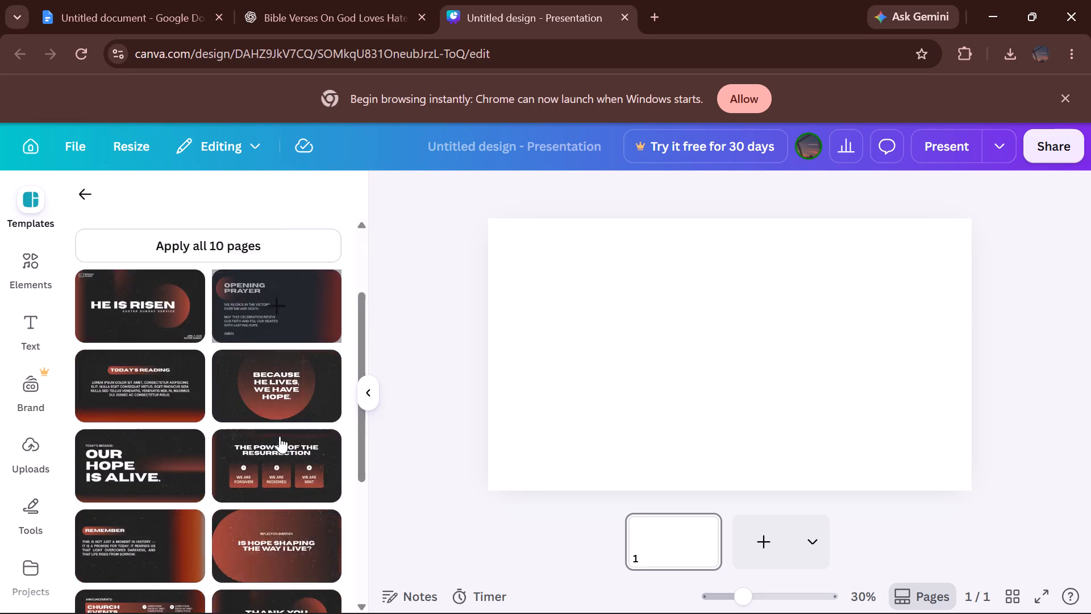
pyautogui.scroll(-3, 280, 436)
pyautogui.scroll(5, 280, 436)
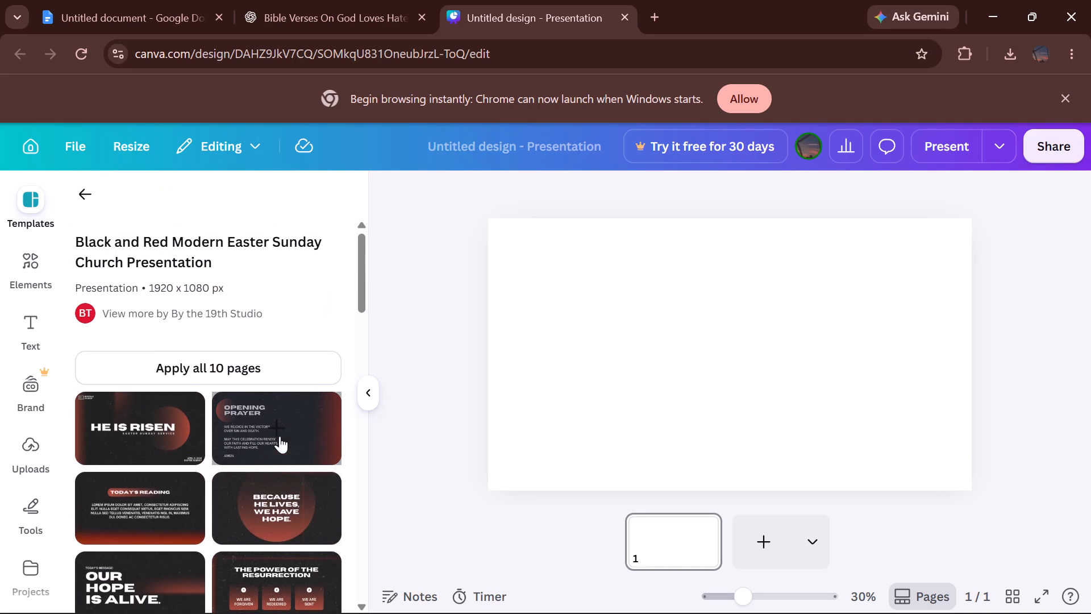
pyautogui.click(172, 366)
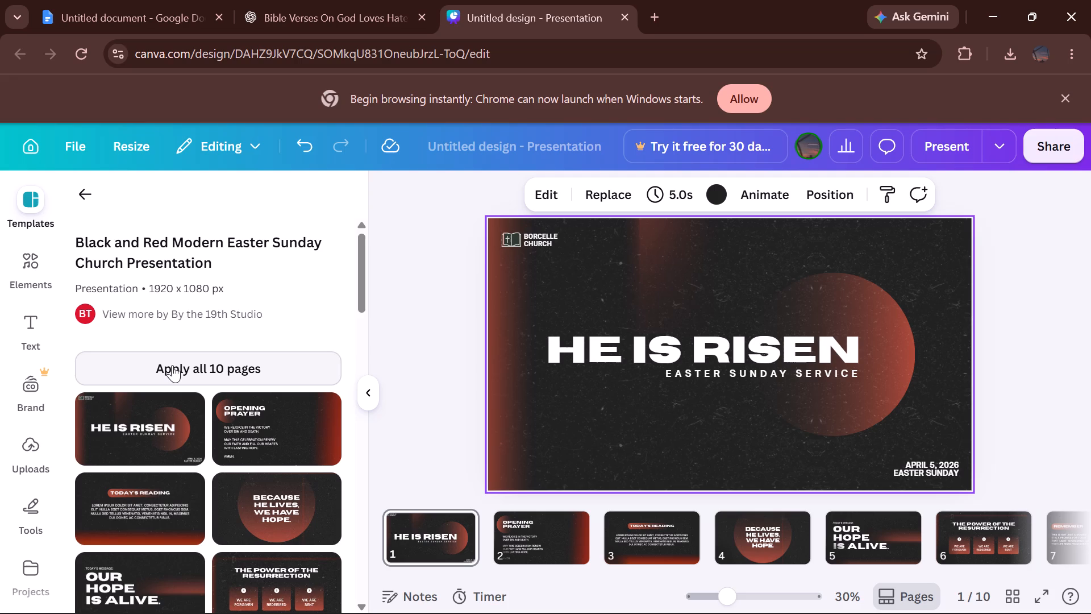
# Delete the "Borcelle Church" text and the book logo beside it from the first slide.
pyautogui.click(541, 237)
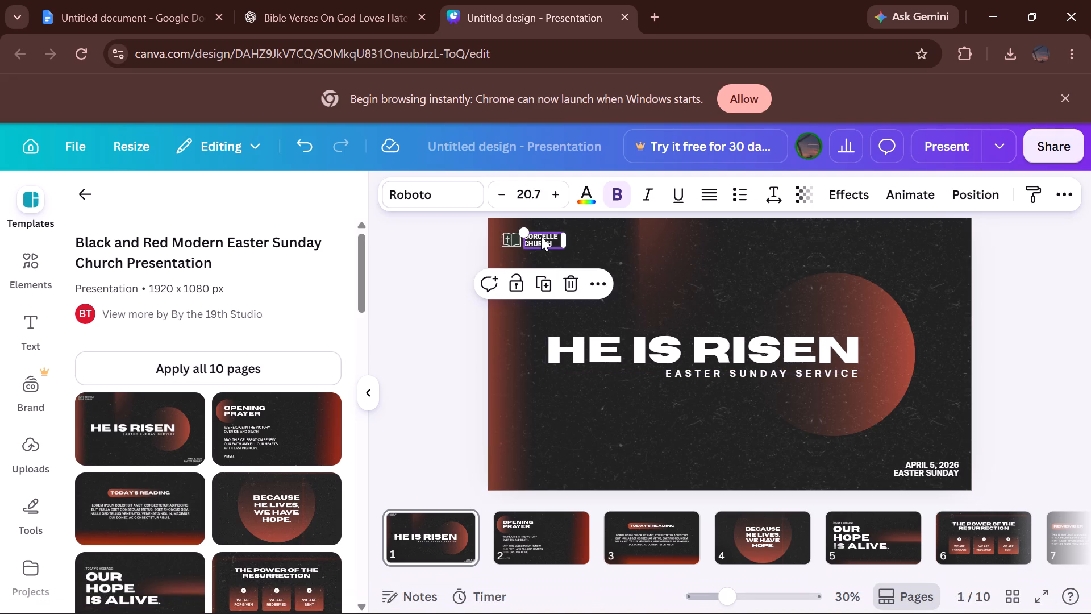
pyautogui.press('Delete')
pyautogui.click(507, 235)
pyautogui.press('Delete')
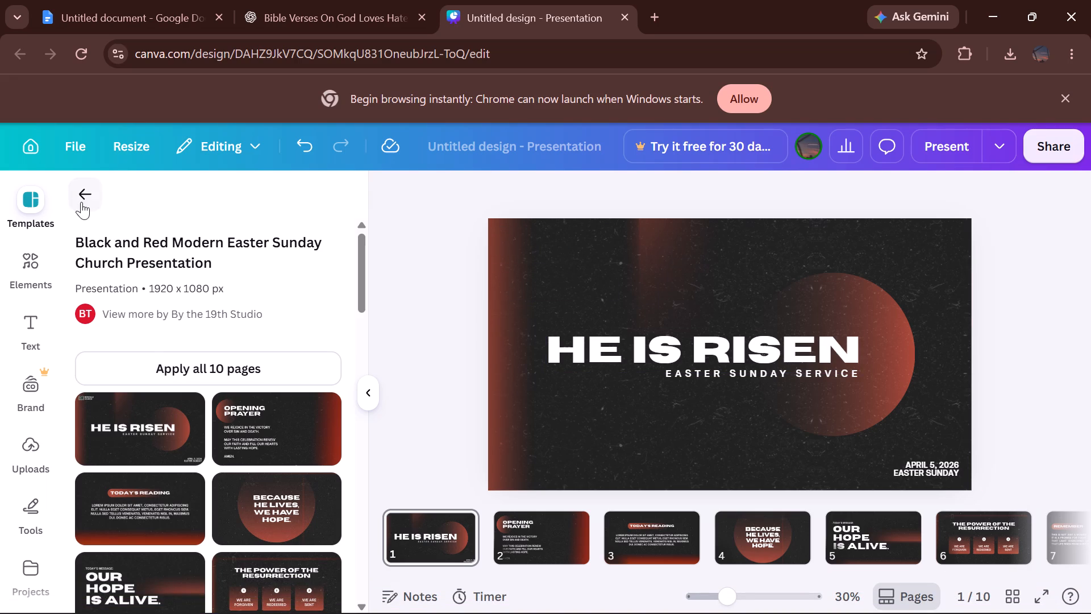
# Close the template browser and open the "HE IS RISEN" title on the first slide for editing.
pyautogui.click(82, 202)
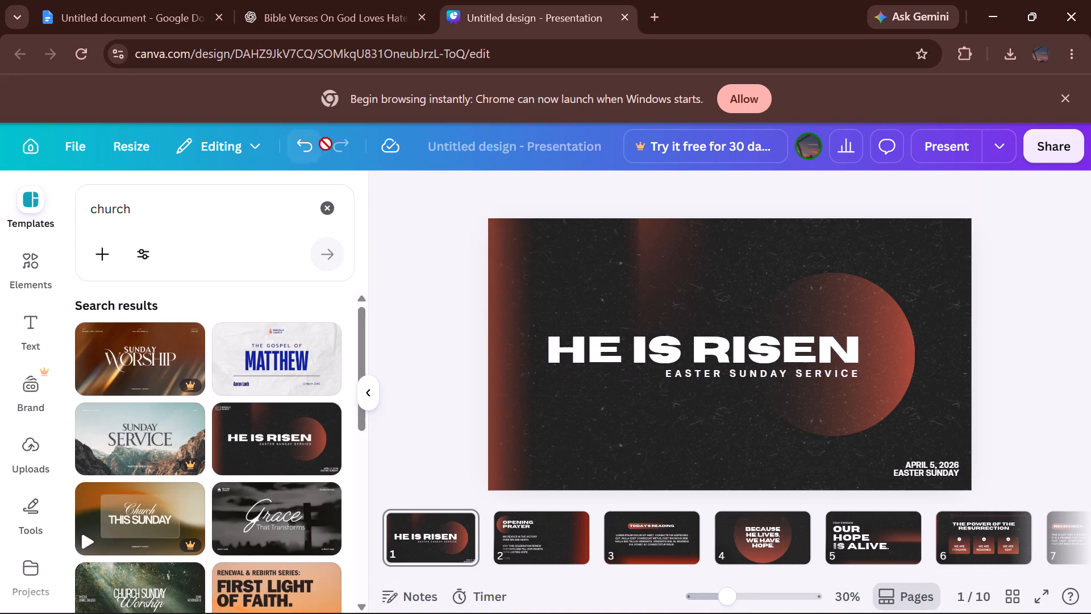
pyautogui.click(376, 392)
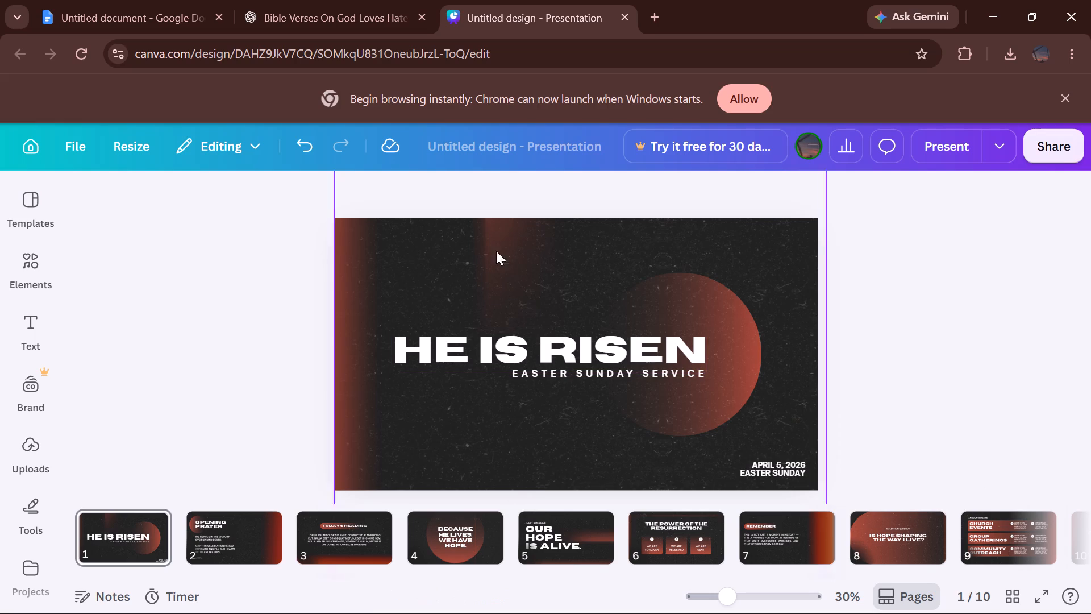
pyautogui.click(790, 467)
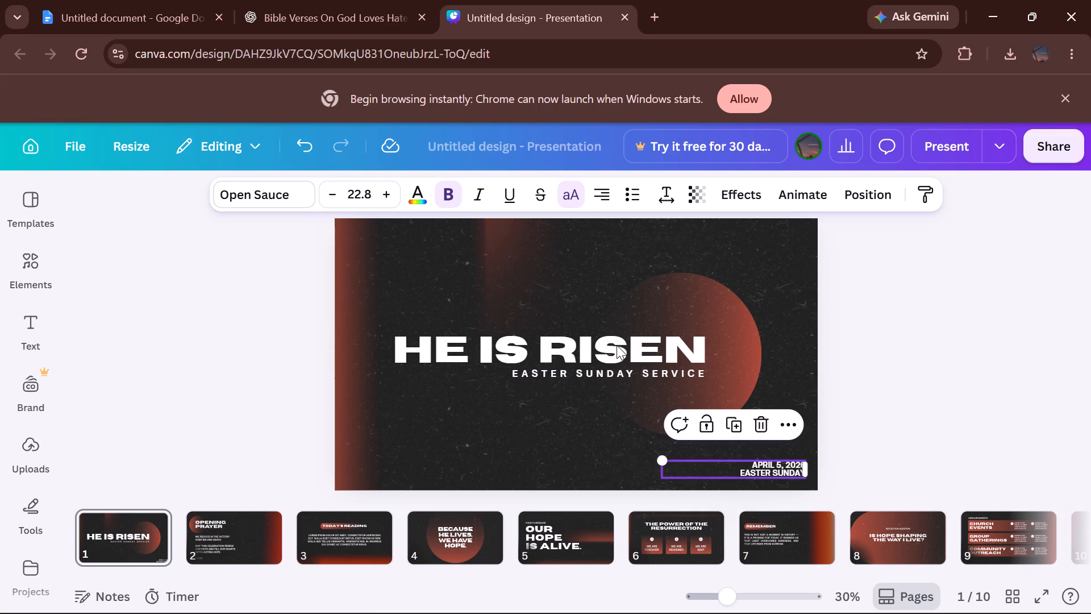
pyautogui.doubleClick(617, 345)
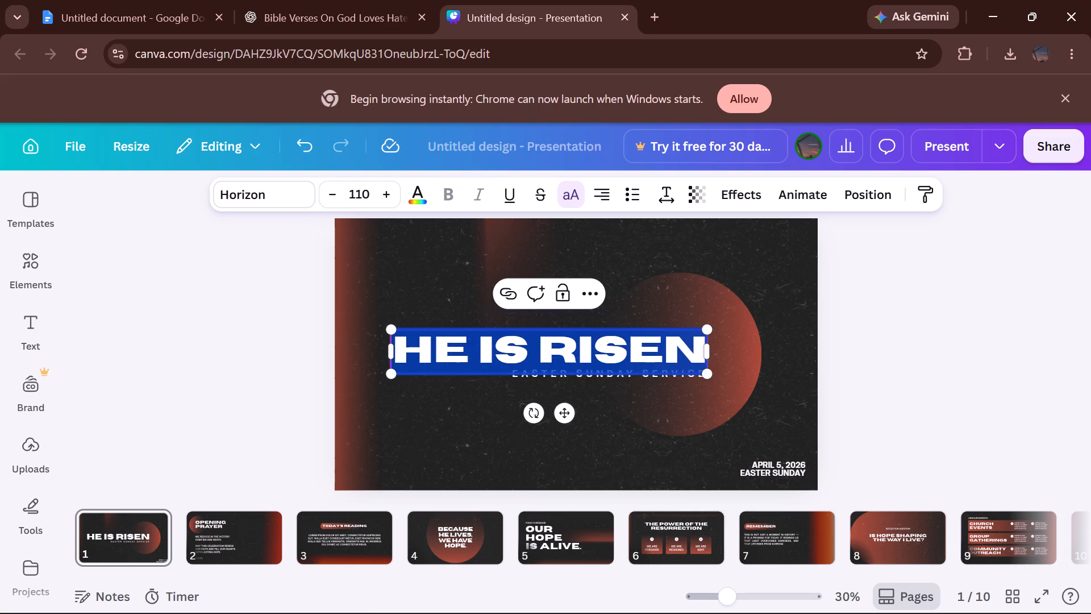
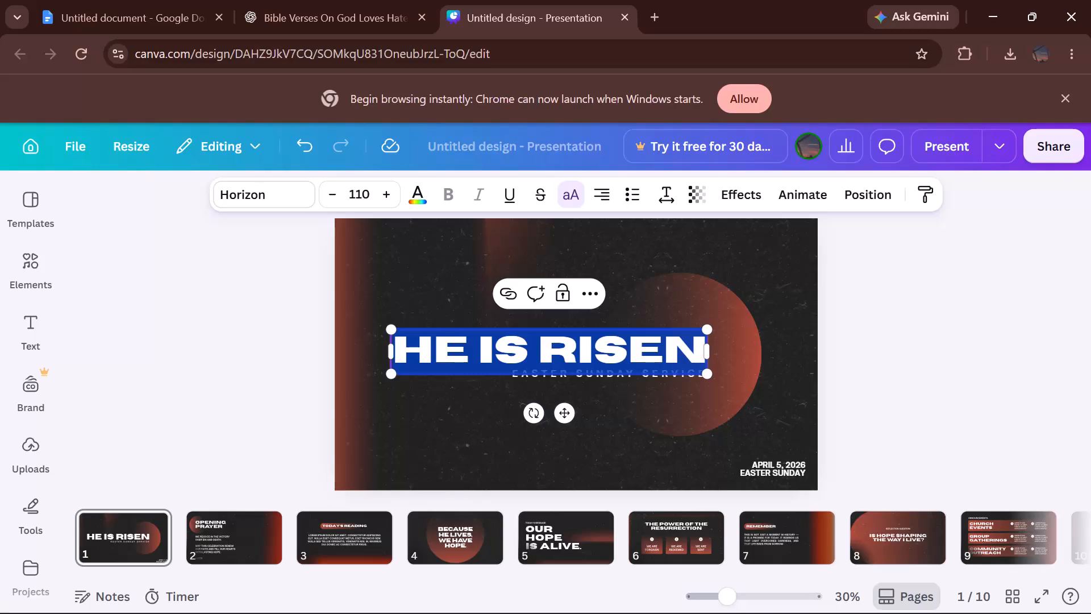
# Replace the "HE IS RISEN" title on the first slide with "04 NOV 2026".
pyautogui.write('05')
pyautogui.press('space')
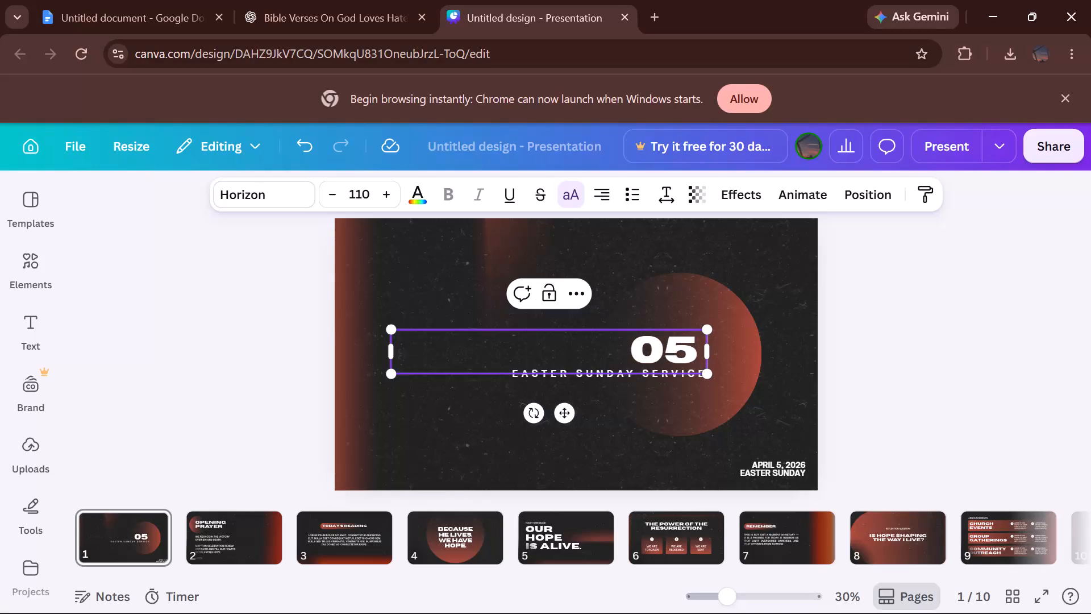
pyautogui.press('BackSpace')
pyautogui.press('BackSpace')
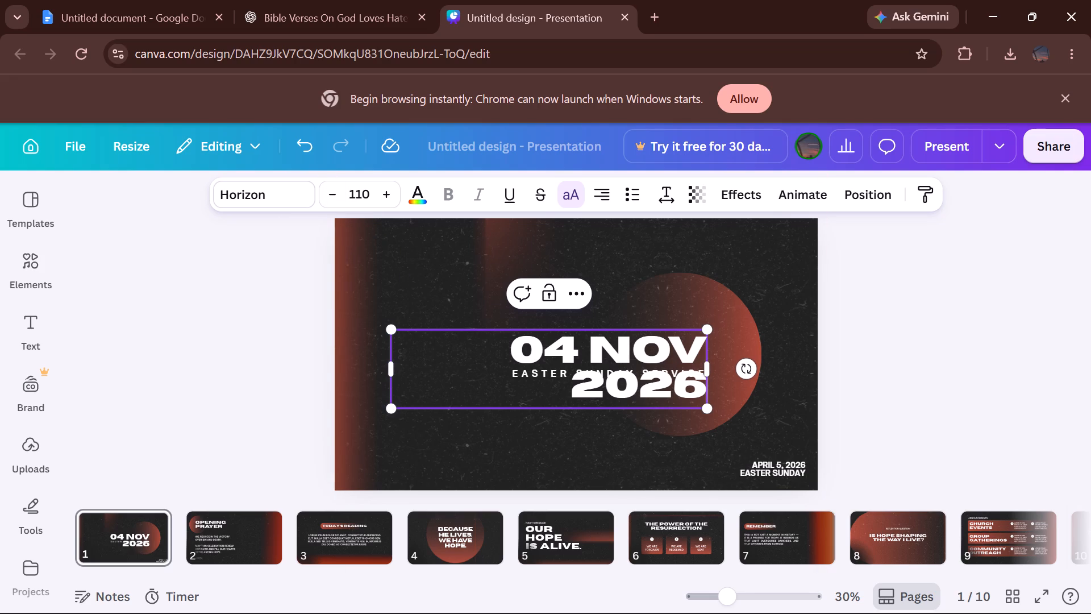
pyautogui.click(949, 235)
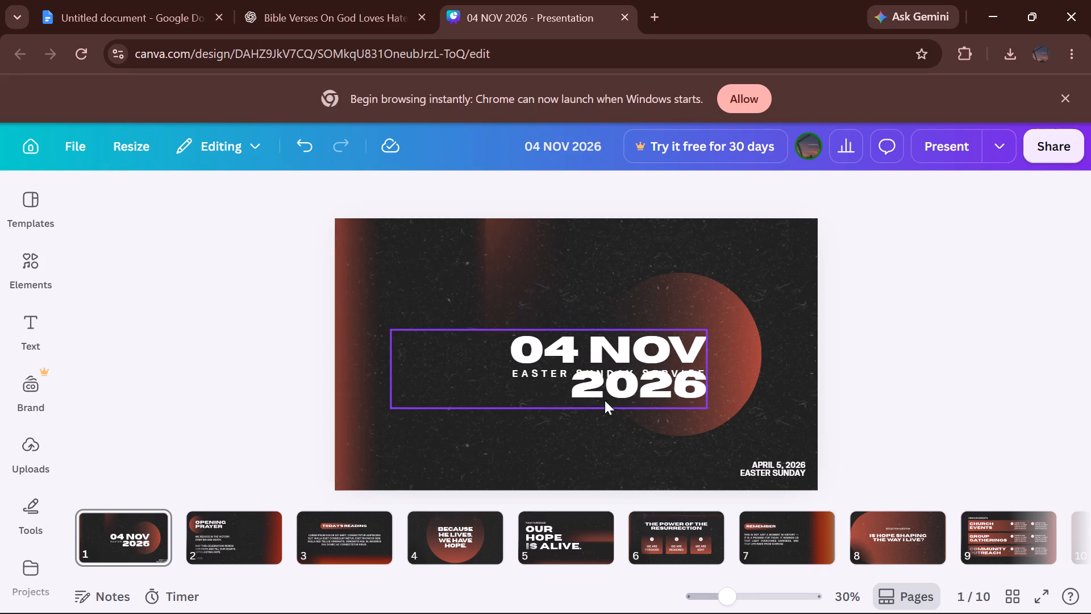
# Delete the "Easter Sunday Service" subtitle and the "April 5, 2026 Easter Sunday" text from the first slide.
pyautogui.click(523, 375)
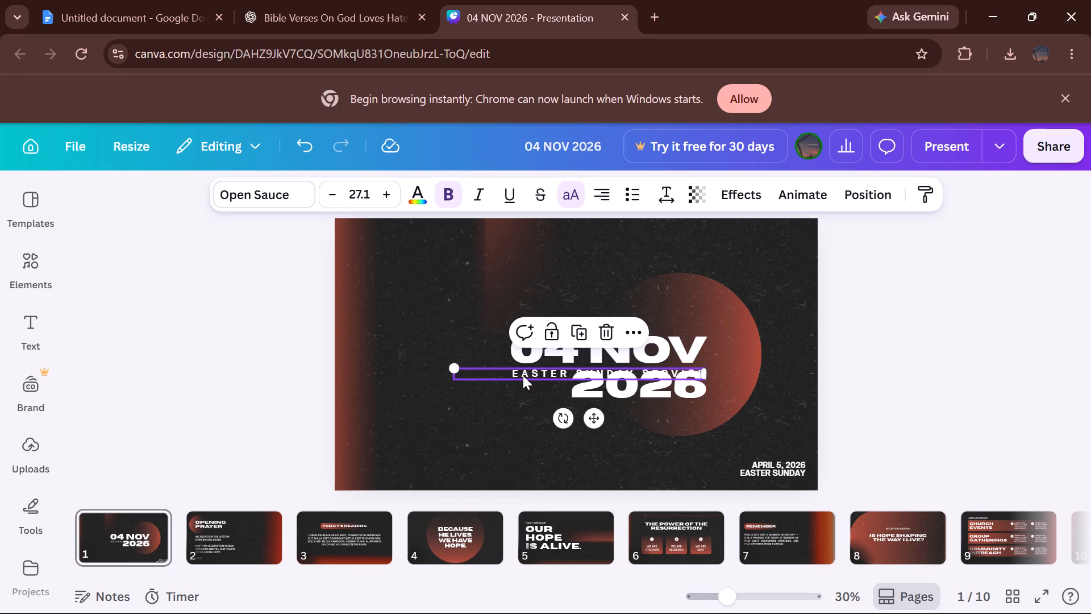
pyautogui.press('Delete')
pyautogui.click(772, 468)
pyautogui.press('Delete')
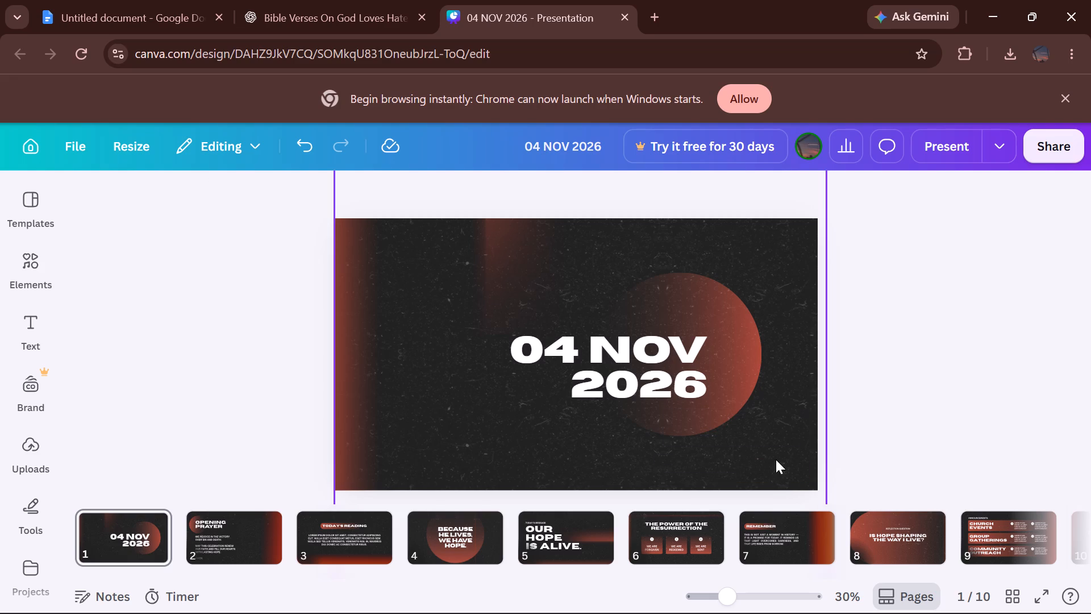
# Replace the "Opening Prayer" title on slide 2 with "PHILIPPIANS 4:8".
pyautogui.click(232, 524)
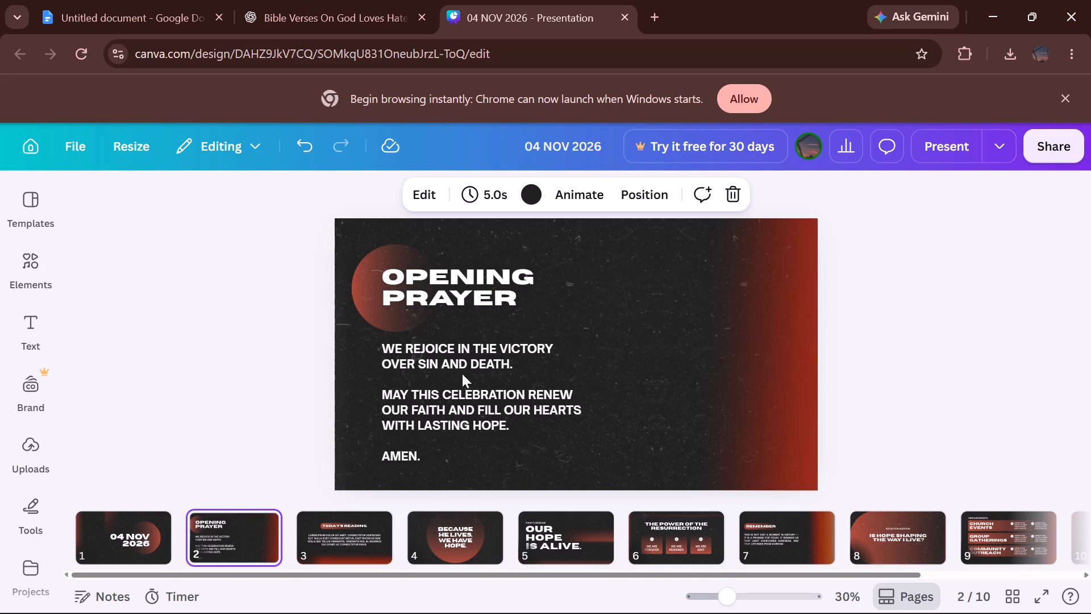
pyautogui.tripleClick(504, 276)
pyautogui.doubleClick(504, 276)
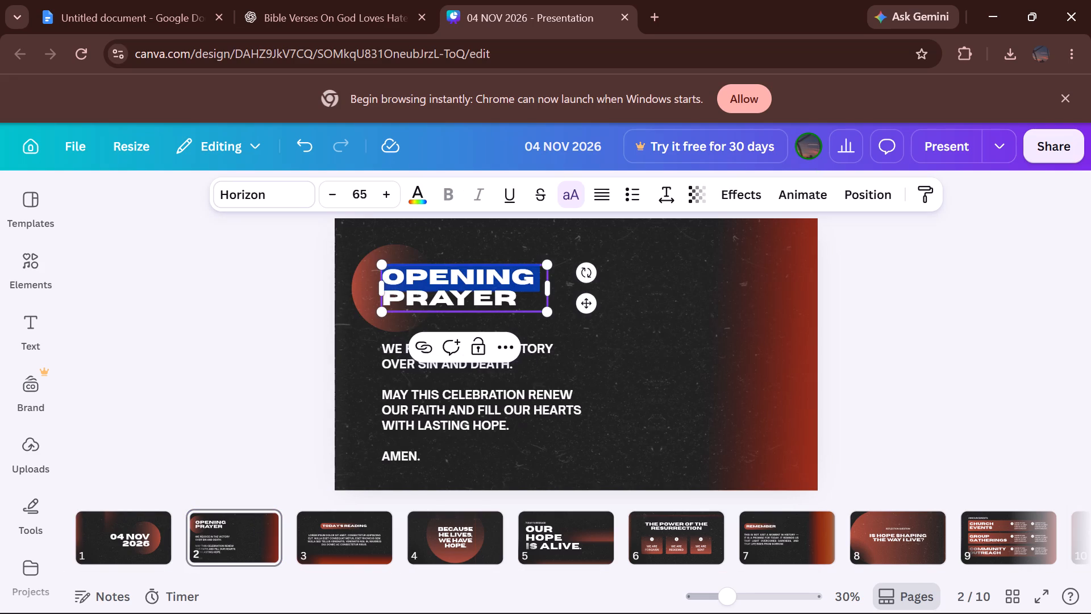
pyautogui.click(504, 276)
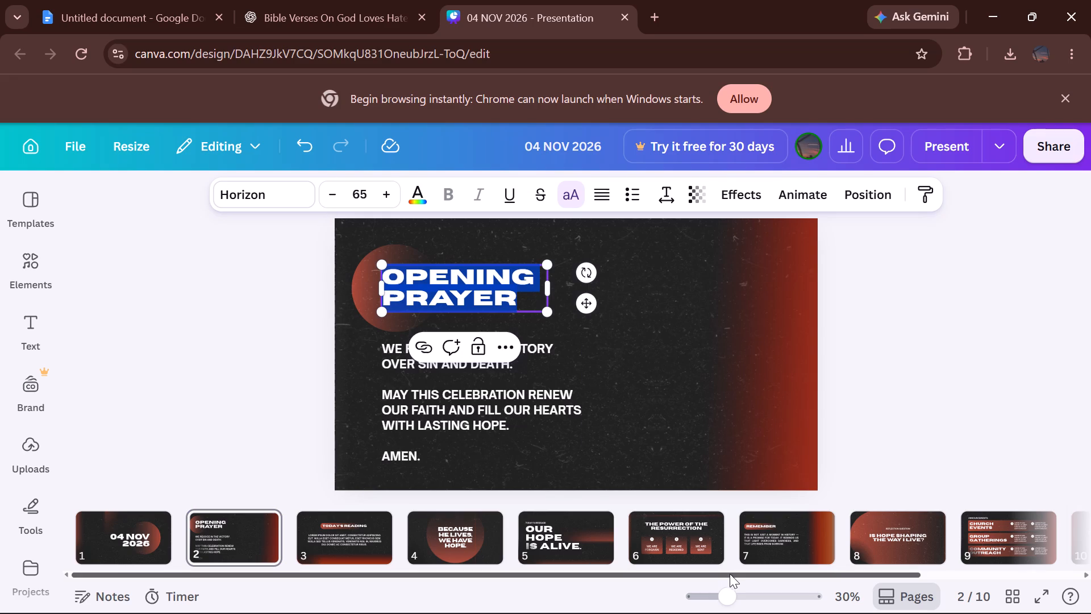
pyautogui.moveTo(732, 575); pyautogui.dragTo(582, 569)
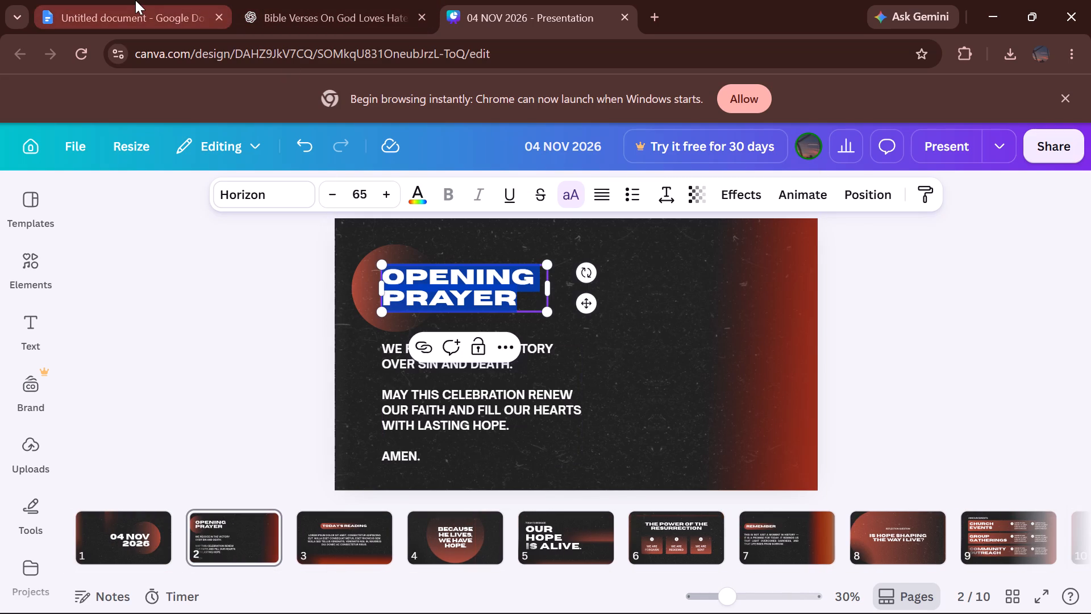
pyautogui.press('p')
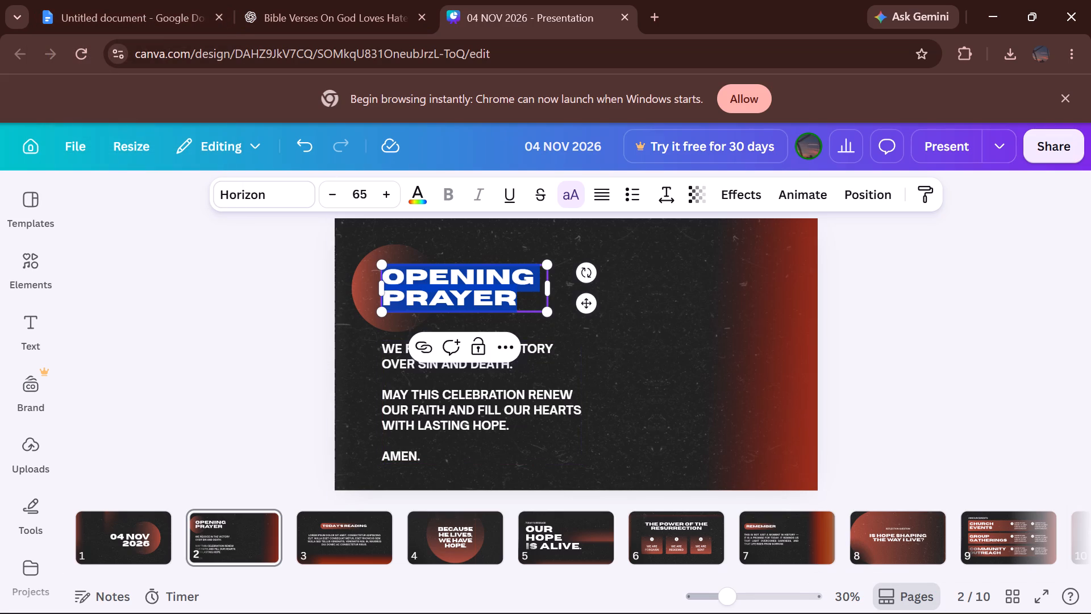
pyautogui.tripleClick(480, 280)
pyautogui.press('p')
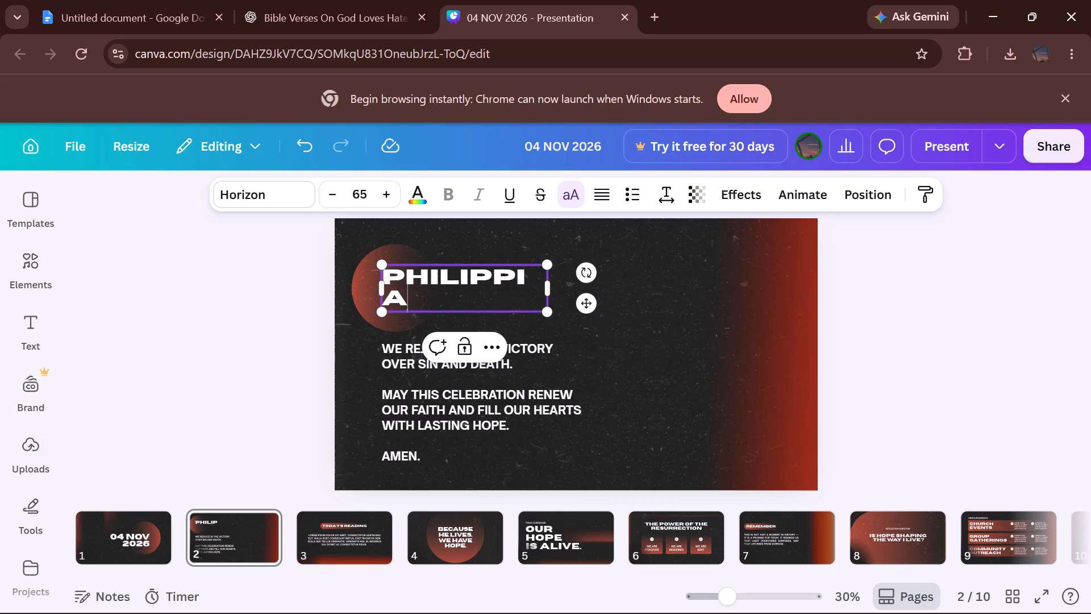
pyautogui.press('space')
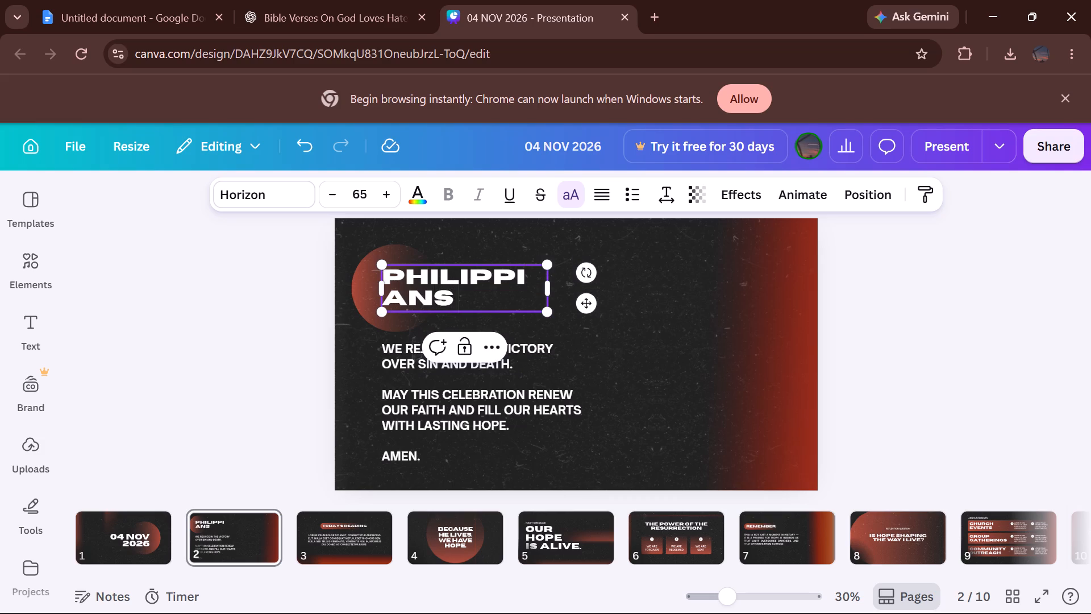
pyautogui.write('4:8')
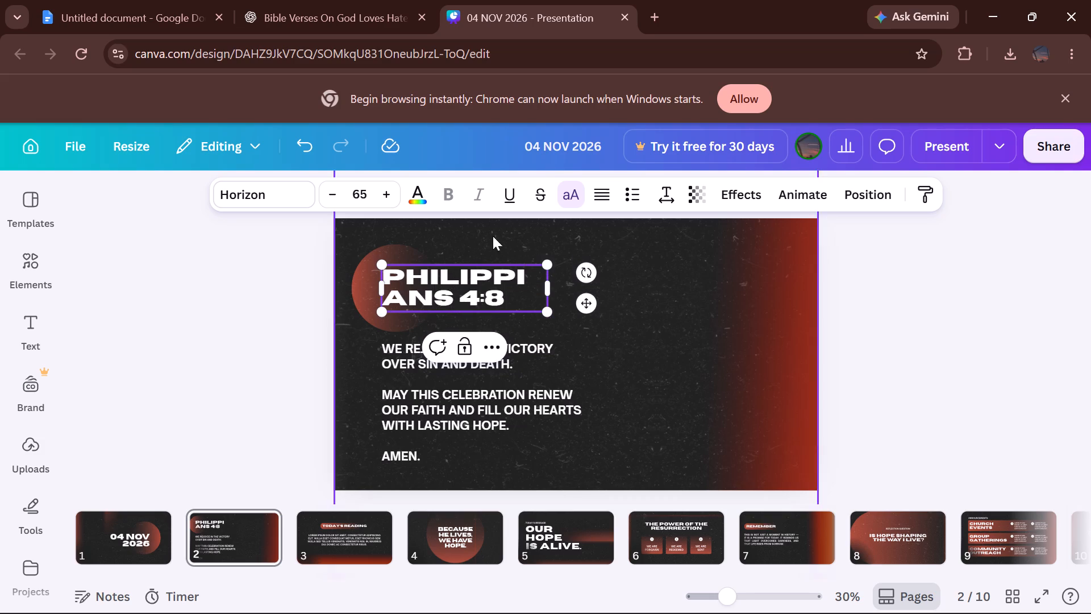
# Enlarge the slide 2 title to font size 72 and widen its text box to fit the title on one line.
pyautogui.tripleClick(391, 192)
pyautogui.tripleClick(391, 192)
pyautogui.click(391, 192)
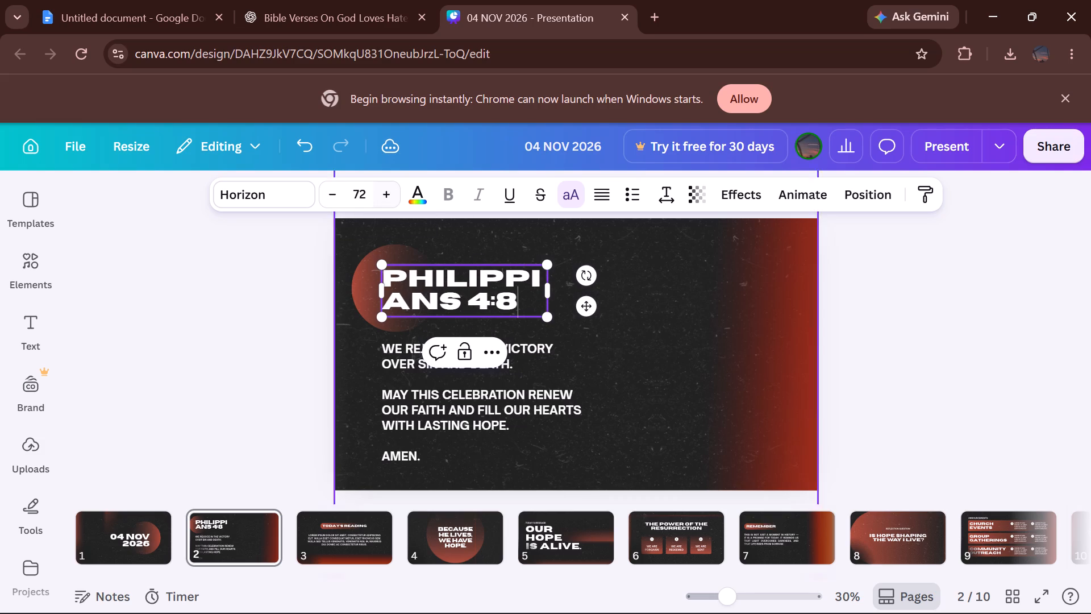
pyautogui.moveTo(553, 290); pyautogui.dragTo(645, 297)
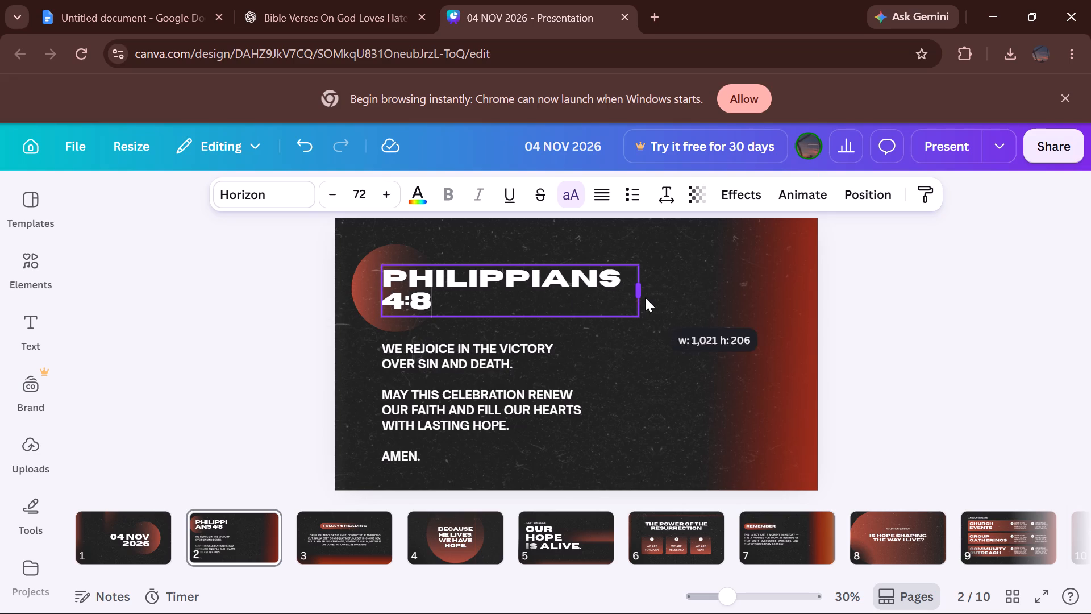
pyautogui.moveTo(645, 297); pyautogui.dragTo(701, 288)
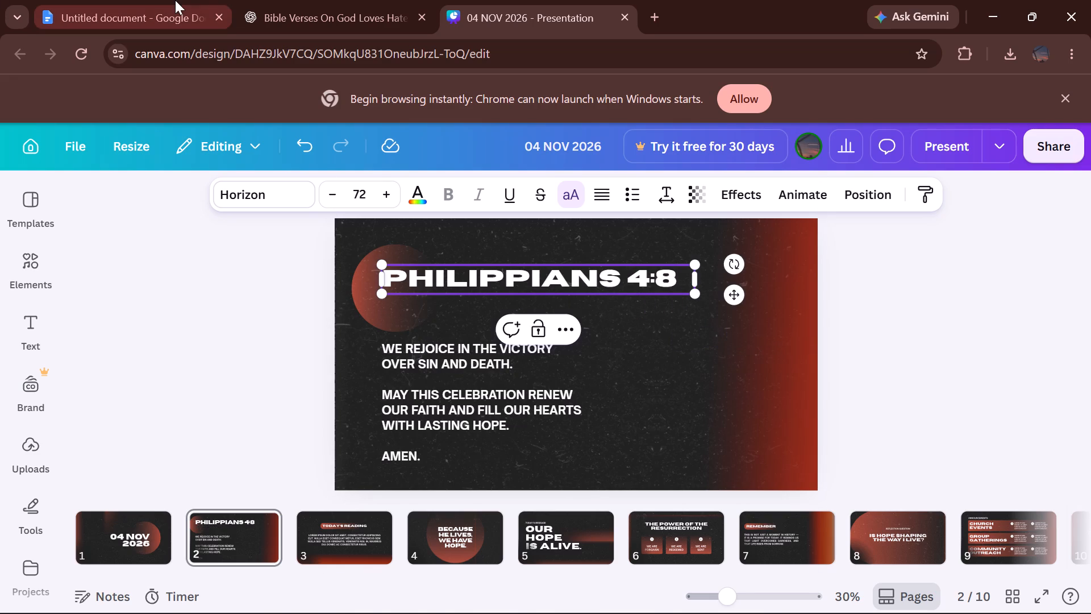
# Copy the Philippians 4:8 verse text from the Google Docs document and return to the Canva presentation.
pyautogui.click(175, 0)
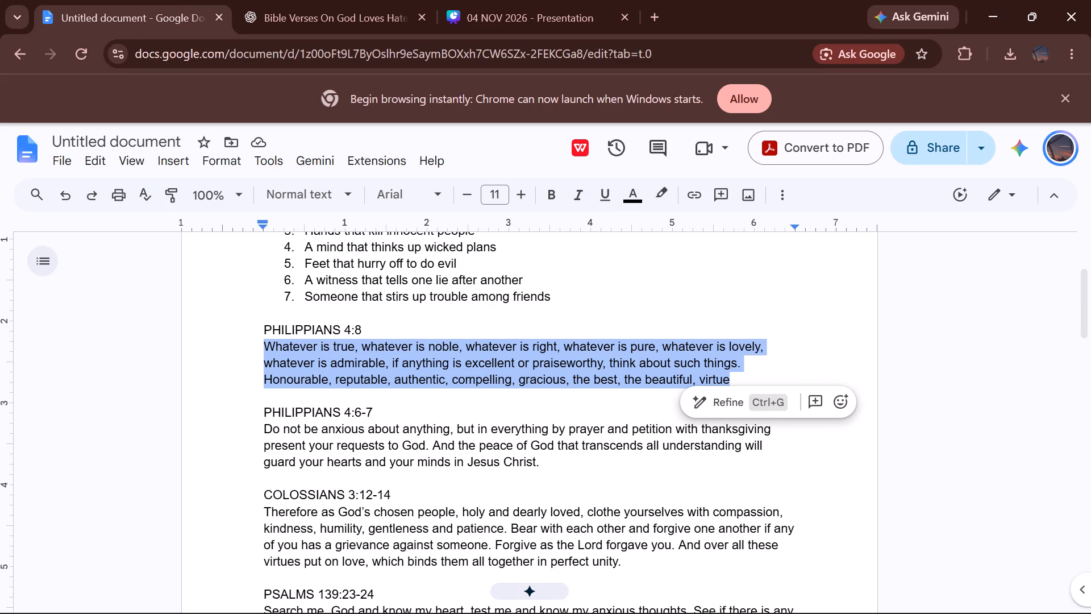
pyautogui.hotkey('ctrl', 'c')
pyautogui.click(497, 0)
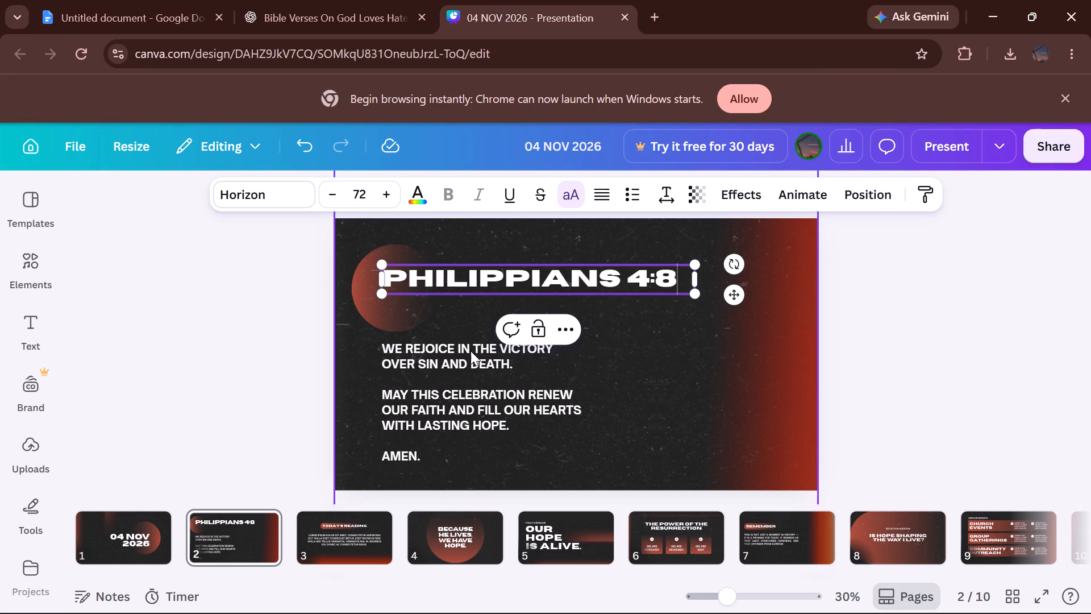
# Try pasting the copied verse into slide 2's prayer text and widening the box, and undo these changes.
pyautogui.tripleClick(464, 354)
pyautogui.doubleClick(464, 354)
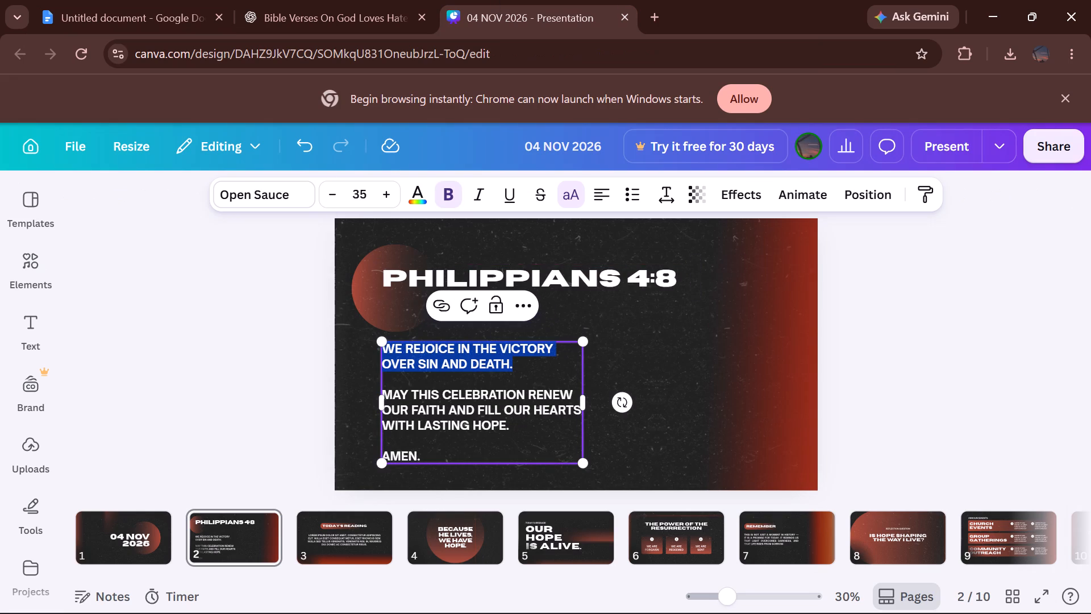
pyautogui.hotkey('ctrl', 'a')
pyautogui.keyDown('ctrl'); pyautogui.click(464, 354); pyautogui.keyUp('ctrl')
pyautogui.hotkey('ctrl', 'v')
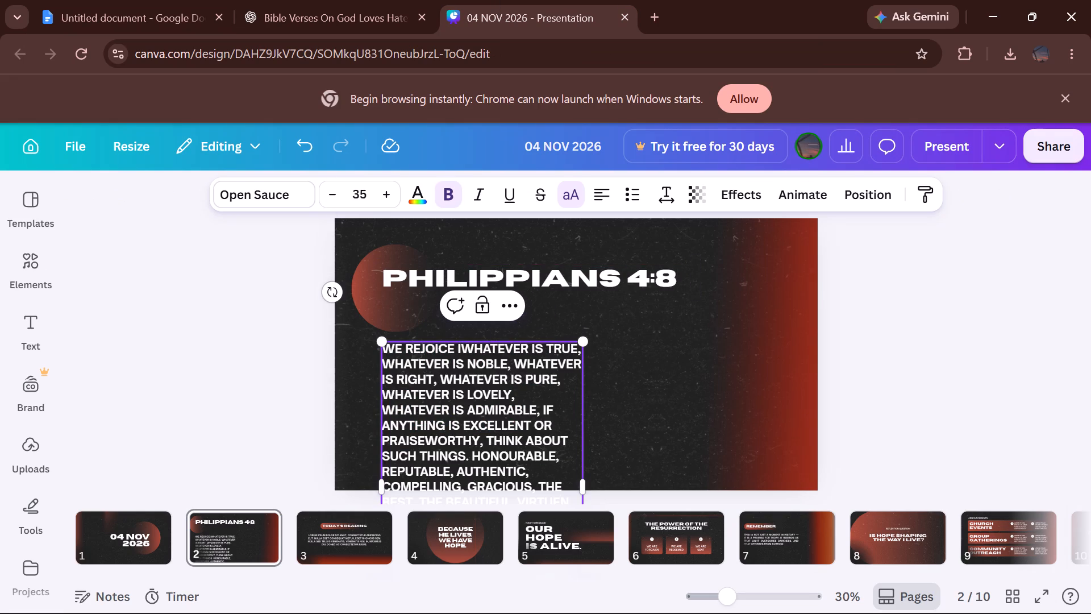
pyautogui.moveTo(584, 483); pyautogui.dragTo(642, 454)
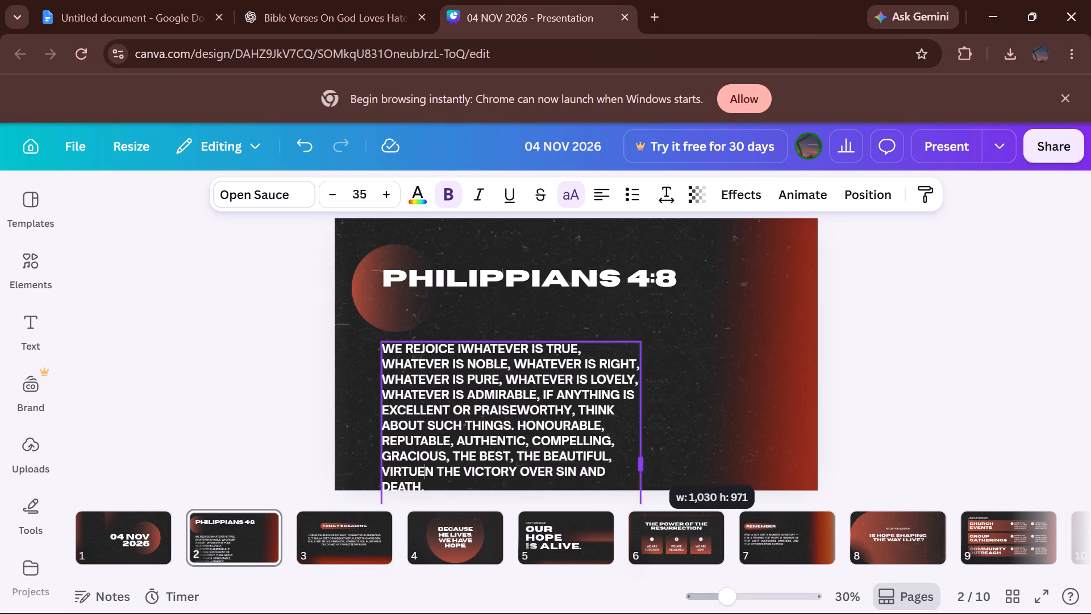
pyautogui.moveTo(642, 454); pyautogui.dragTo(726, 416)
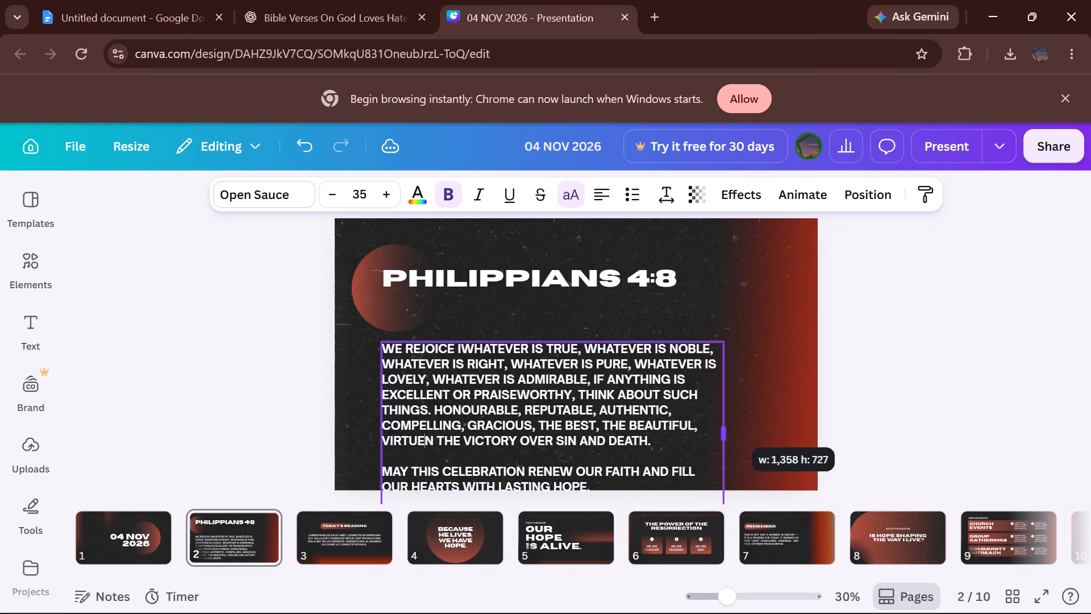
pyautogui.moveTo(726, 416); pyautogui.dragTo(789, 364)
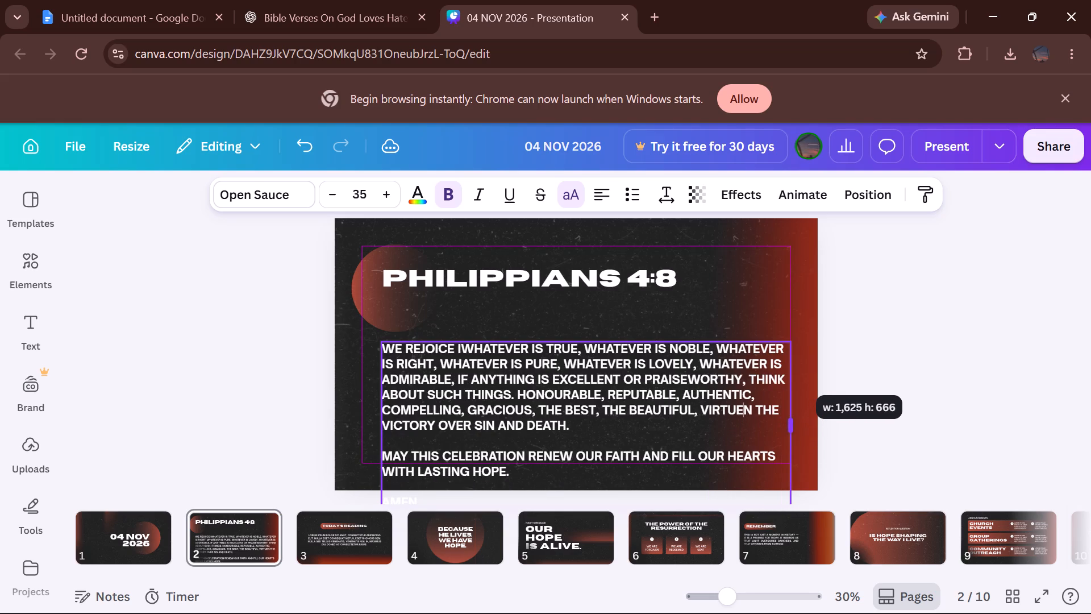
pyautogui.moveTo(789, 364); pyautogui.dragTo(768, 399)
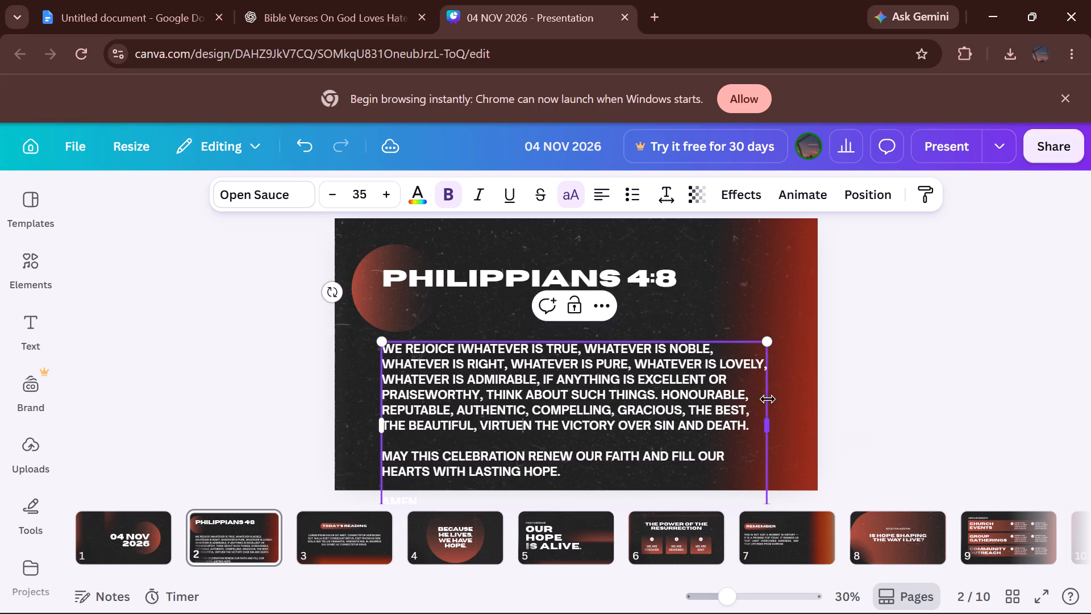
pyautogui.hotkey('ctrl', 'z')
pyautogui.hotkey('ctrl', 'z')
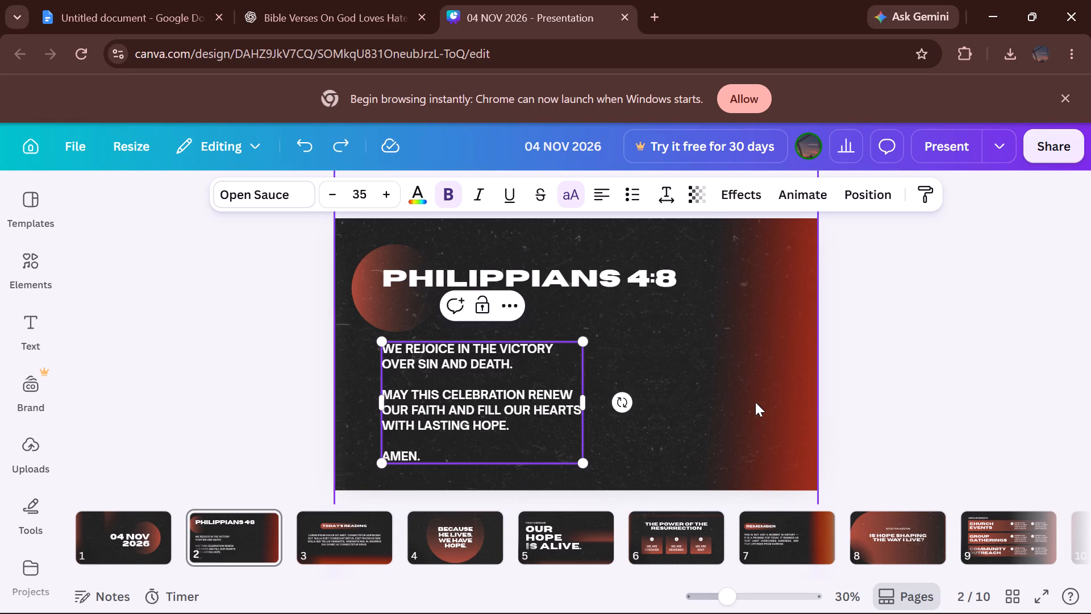
# Replace the entire prayer text on slide 2 with the copied verse and widen its text box to about 1,110.
pyautogui.tripleClick(445, 404)
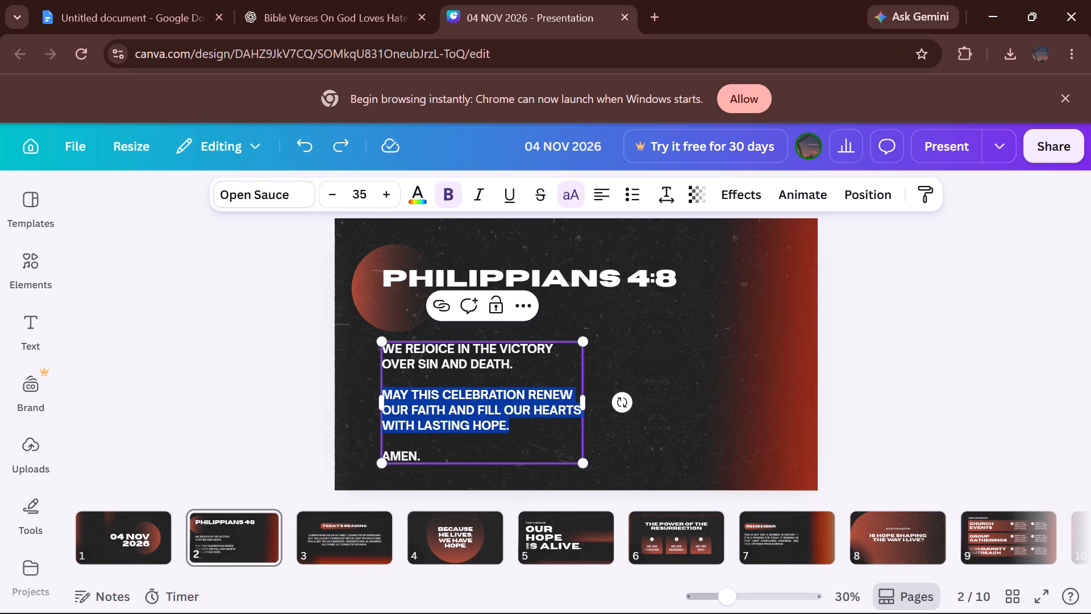
pyautogui.hotkey('ctrl', 'a')
pyautogui.hotkey('ctrl', 'v')
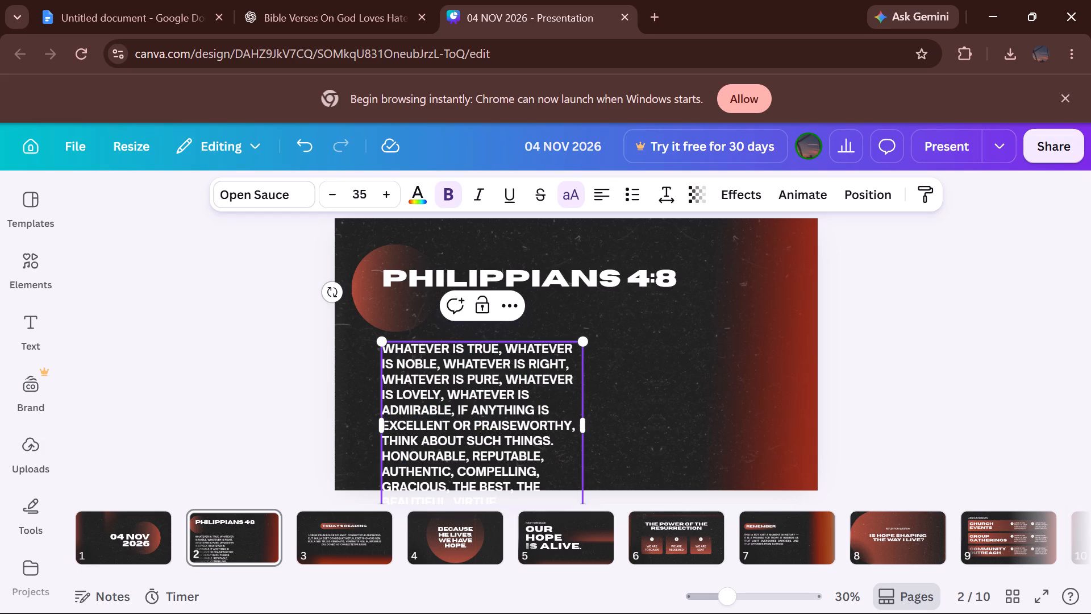
pyautogui.moveTo(589, 427); pyautogui.dragTo(673, 416)
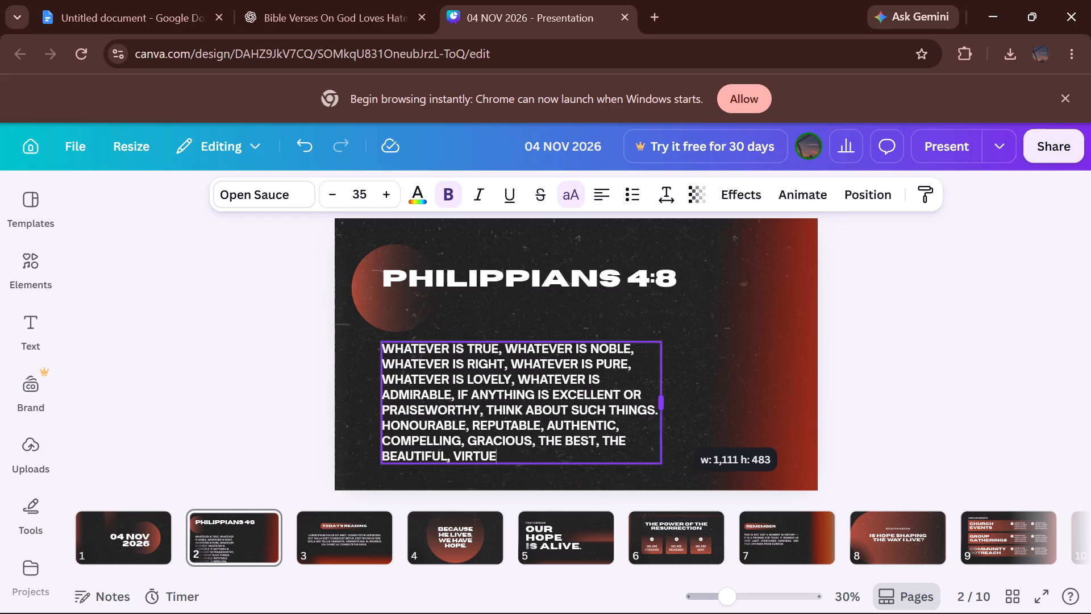
pyautogui.moveTo(673, 416); pyautogui.dragTo(666, 414)
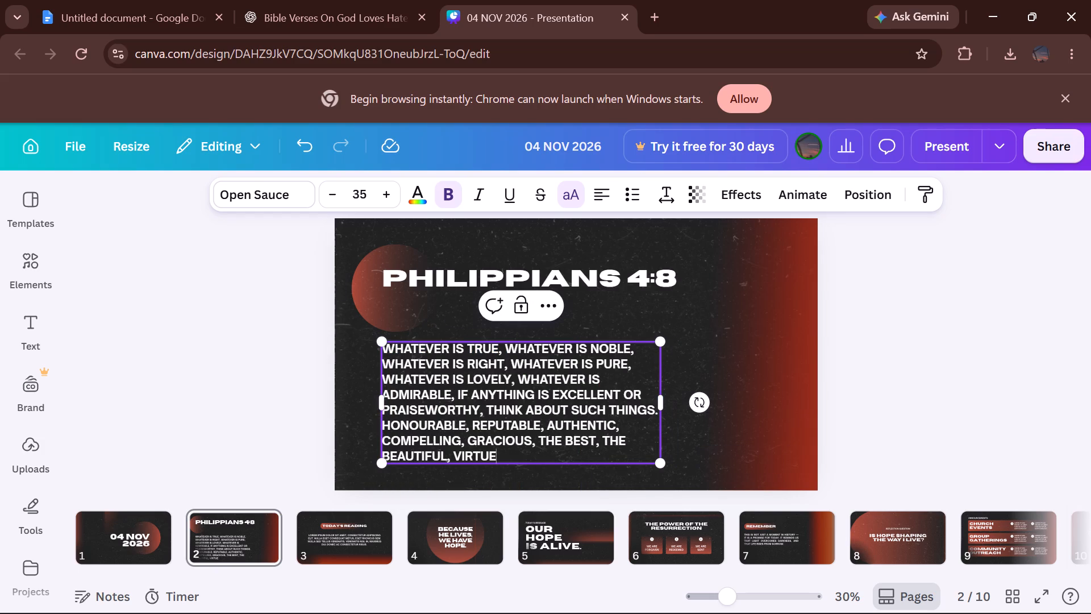
# Colour the words TRUE, NOBLE, RIGHT and PURE bright red in slide 2's verse text.
pyautogui.moveTo(498, 344); pyautogui.dragTo(468, 344)
pyautogui.click(417, 192)
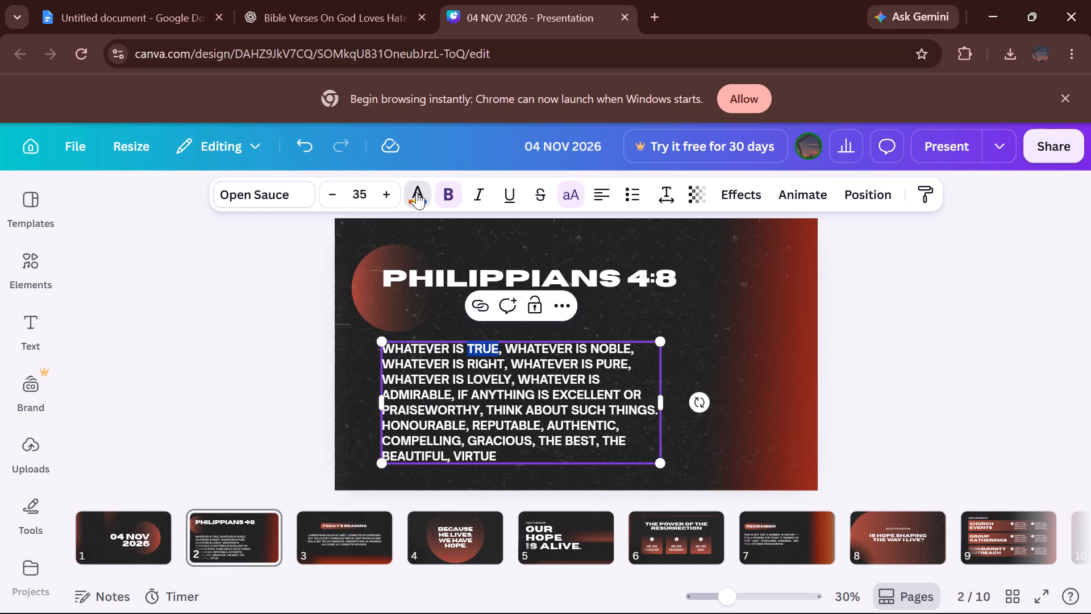
pyautogui.scroll(-4, 238, 402)
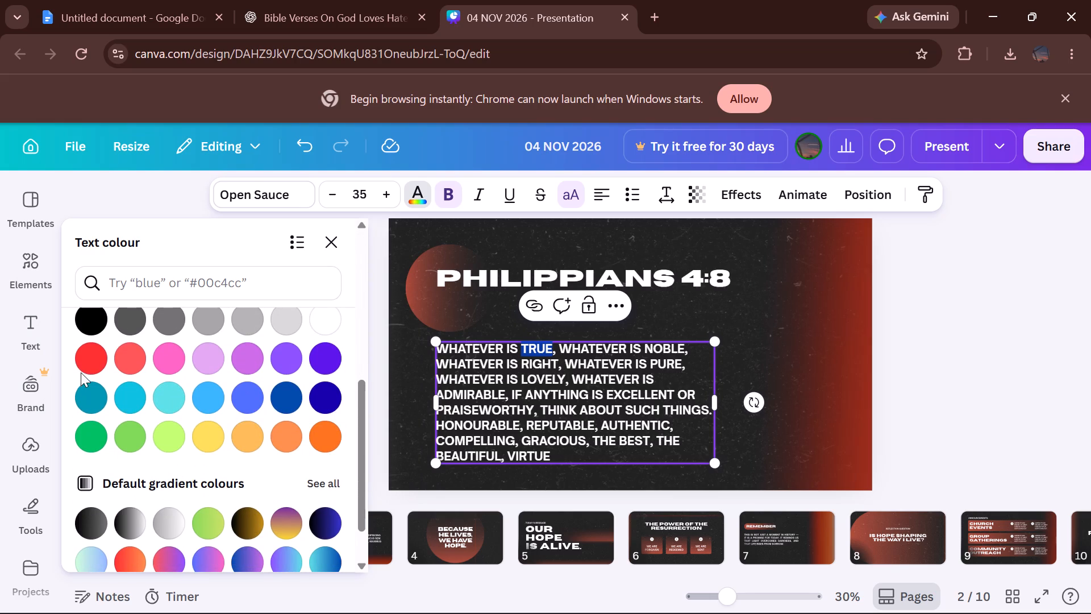
pyautogui.click(91, 361)
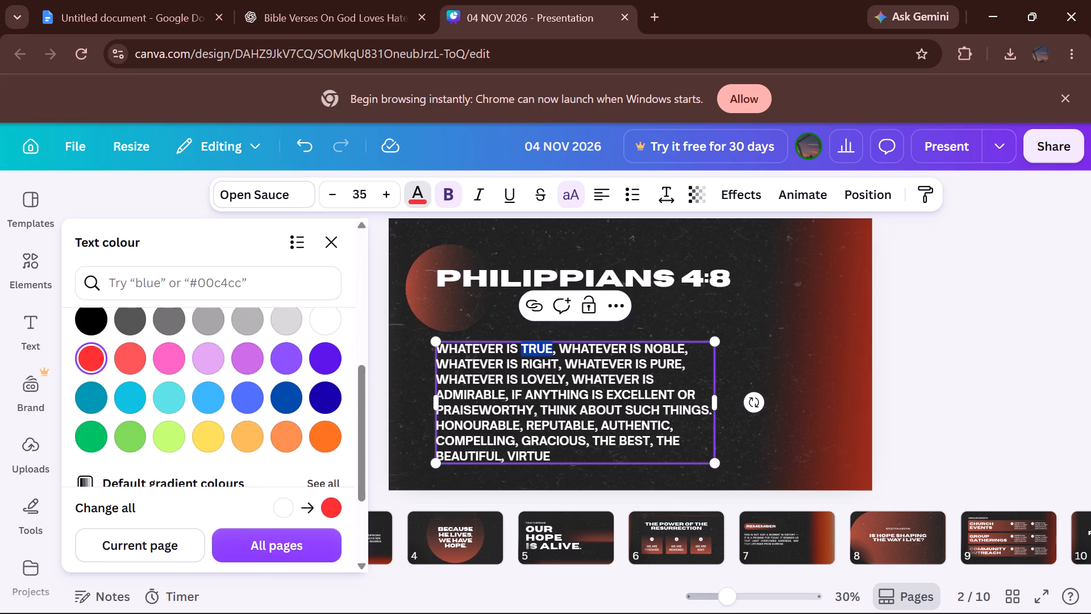
pyautogui.moveTo(646, 349); pyautogui.dragTo(684, 349)
pyautogui.click(80, 363)
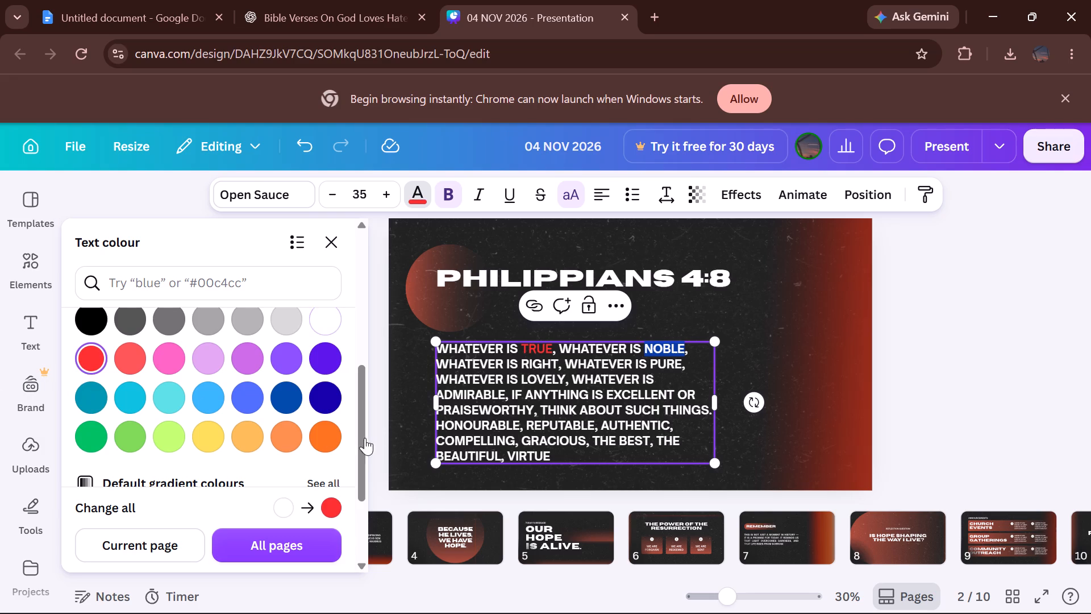
pyautogui.moveTo(521, 360); pyautogui.dragTo(556, 364)
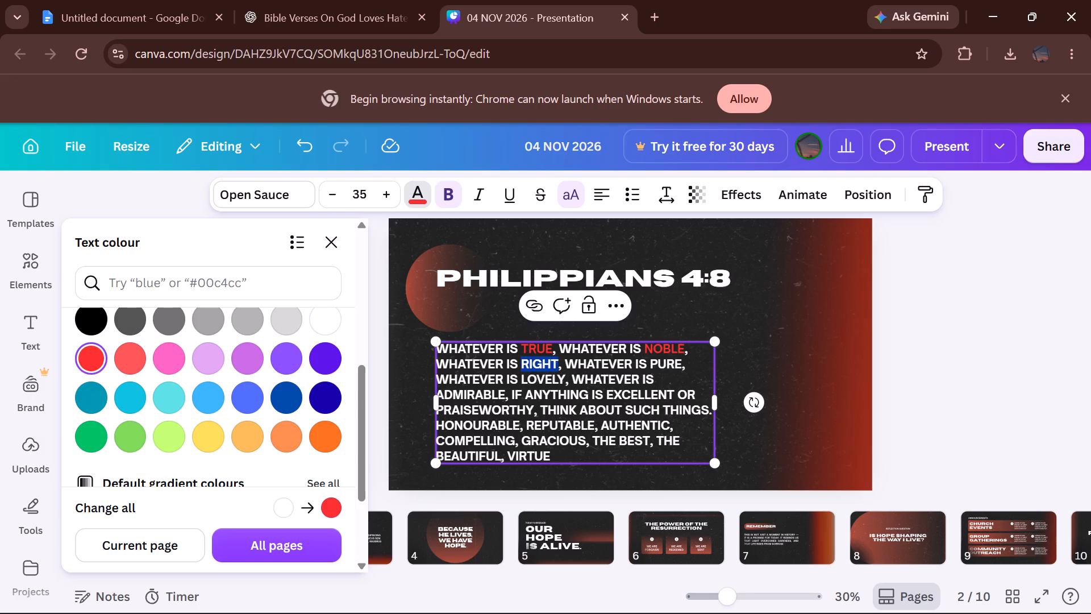
pyautogui.moveTo(556, 364); pyautogui.dragTo(555, 364)
pyautogui.click(88, 367)
pyautogui.moveTo(651, 361); pyautogui.dragTo(668, 366)
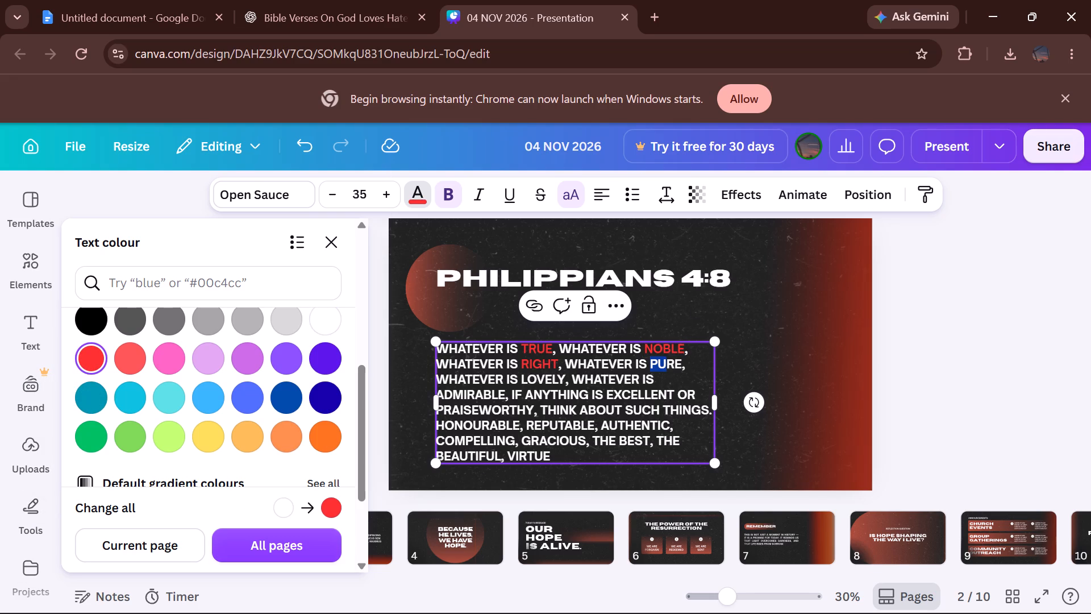
pyautogui.moveTo(668, 366); pyautogui.dragTo(681, 368)
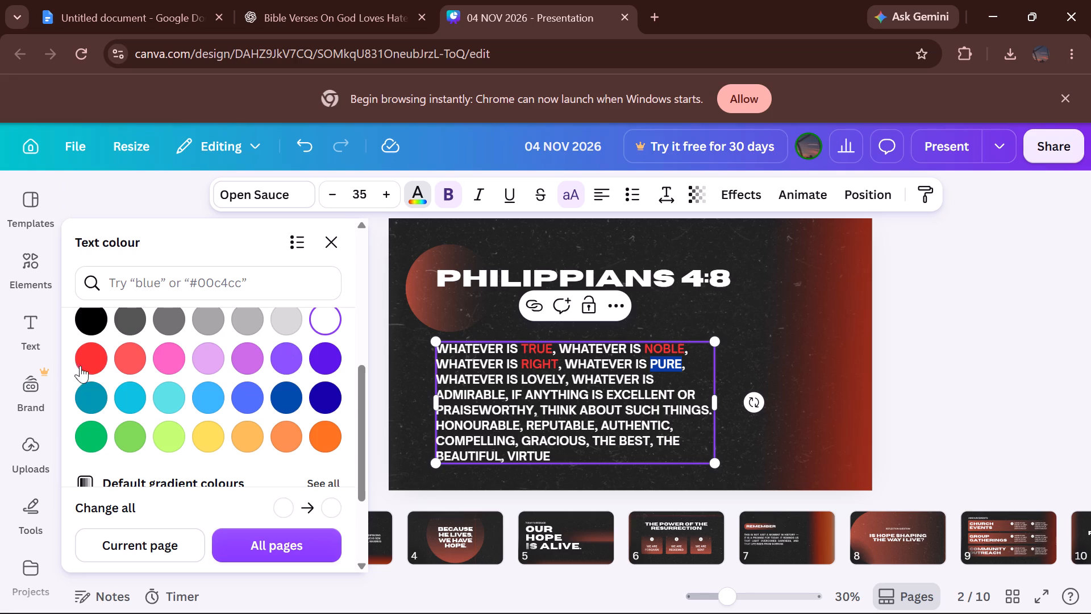
pyautogui.click(80, 367)
# Colour the words LOVELY, ADMIRABLE, EXCELLENT and PRAISEWORTHY the same red in slide 2's verse text.
pyautogui.moveTo(518, 377); pyautogui.dragTo(552, 384)
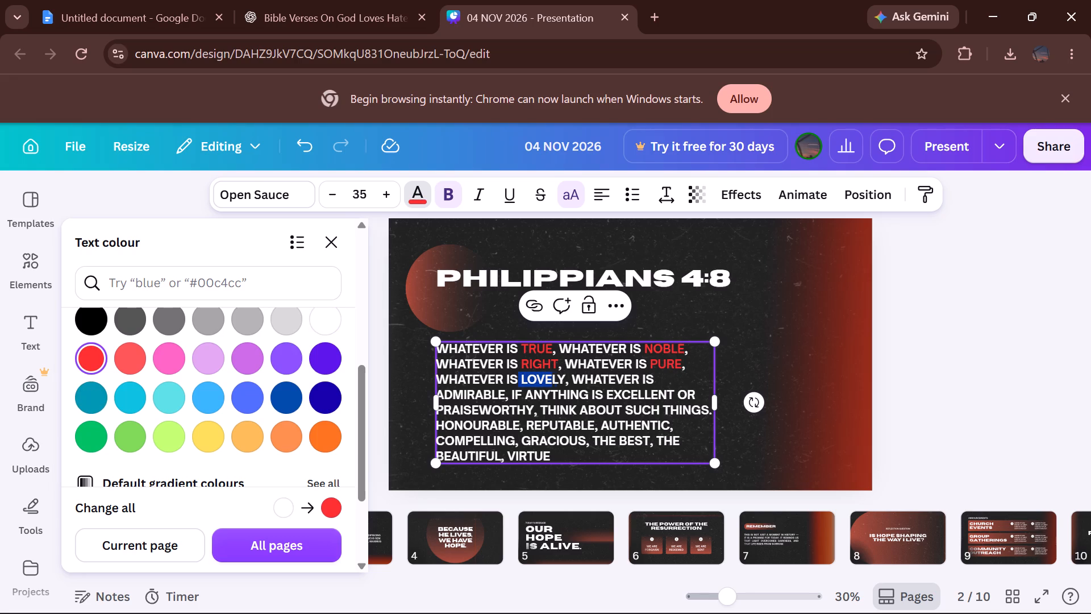
pyautogui.moveTo(552, 384); pyautogui.dragTo(564, 385)
pyautogui.click(103, 359)
pyautogui.moveTo(504, 394); pyautogui.dragTo(436, 408)
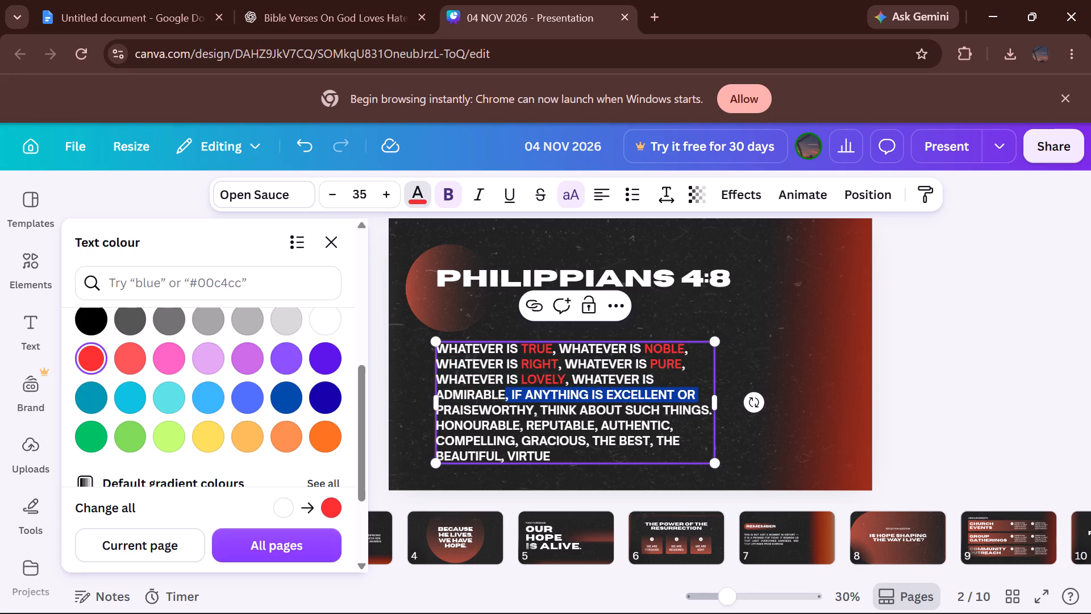
pyautogui.moveTo(436, 408); pyautogui.dragTo(437, 396)
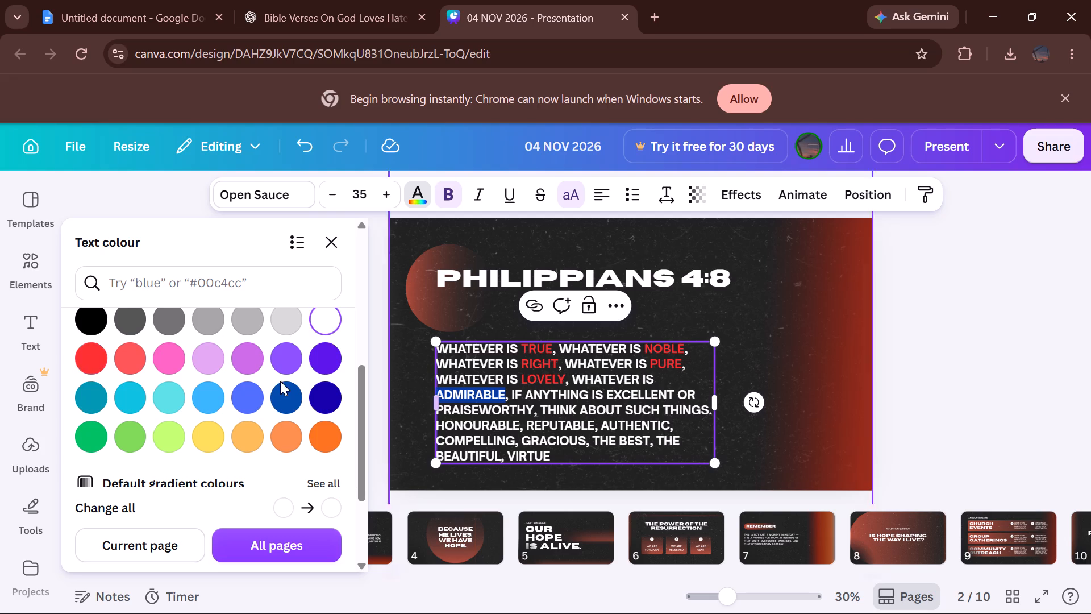
pyautogui.click(94, 352)
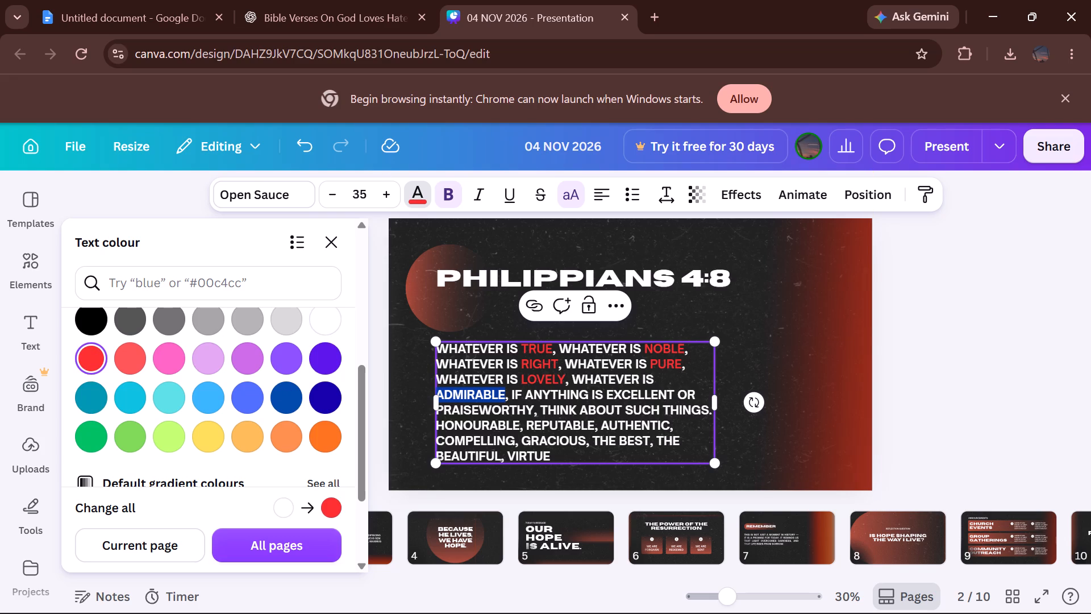
pyautogui.moveTo(606, 395); pyautogui.dragTo(672, 403)
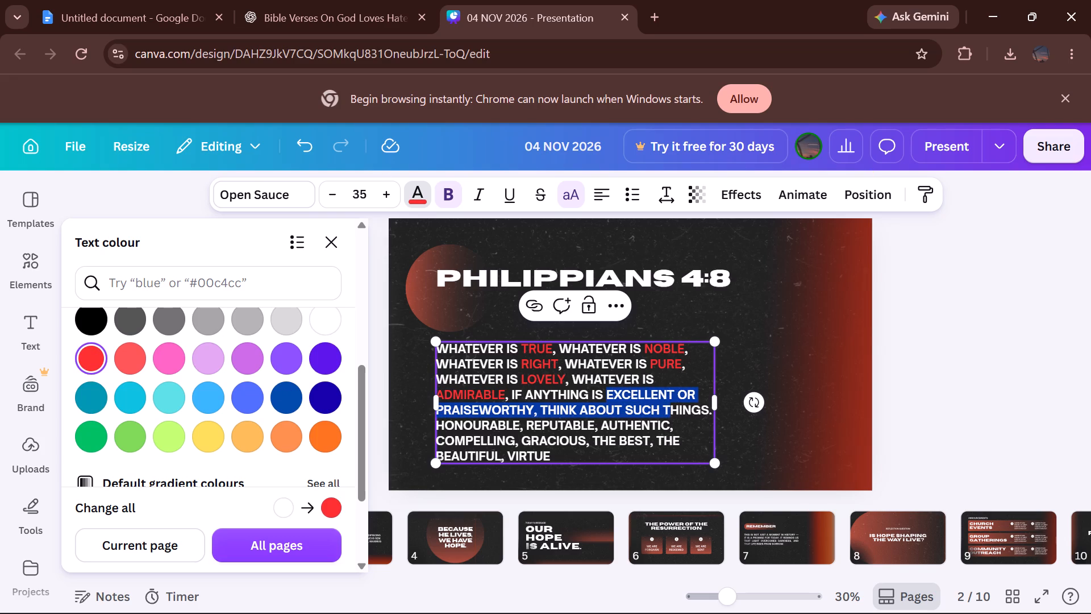
pyautogui.moveTo(672, 403); pyautogui.dragTo(674, 400)
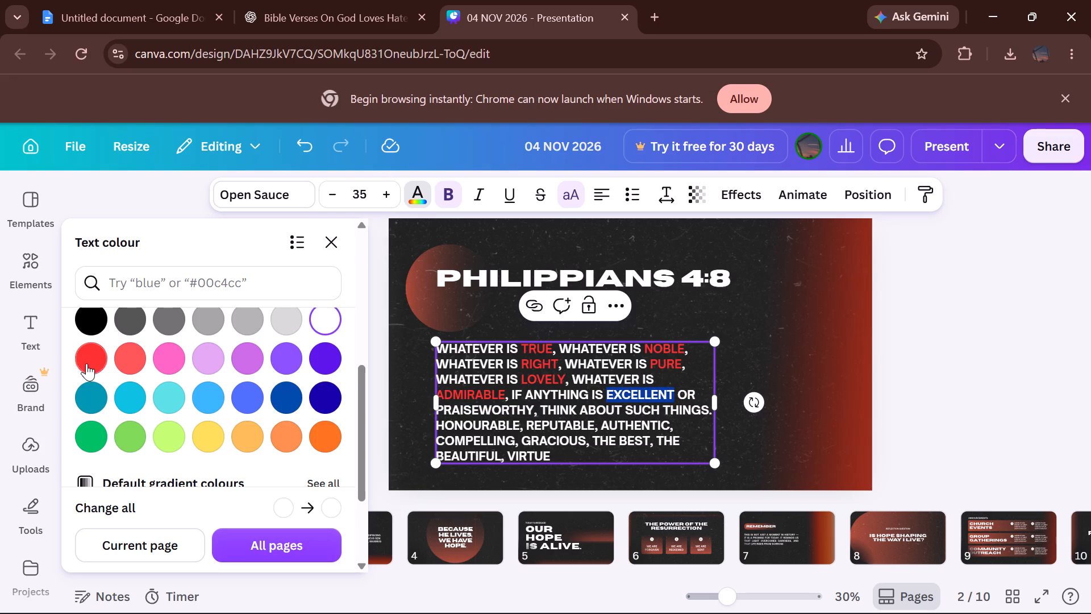
pyautogui.click(86, 363)
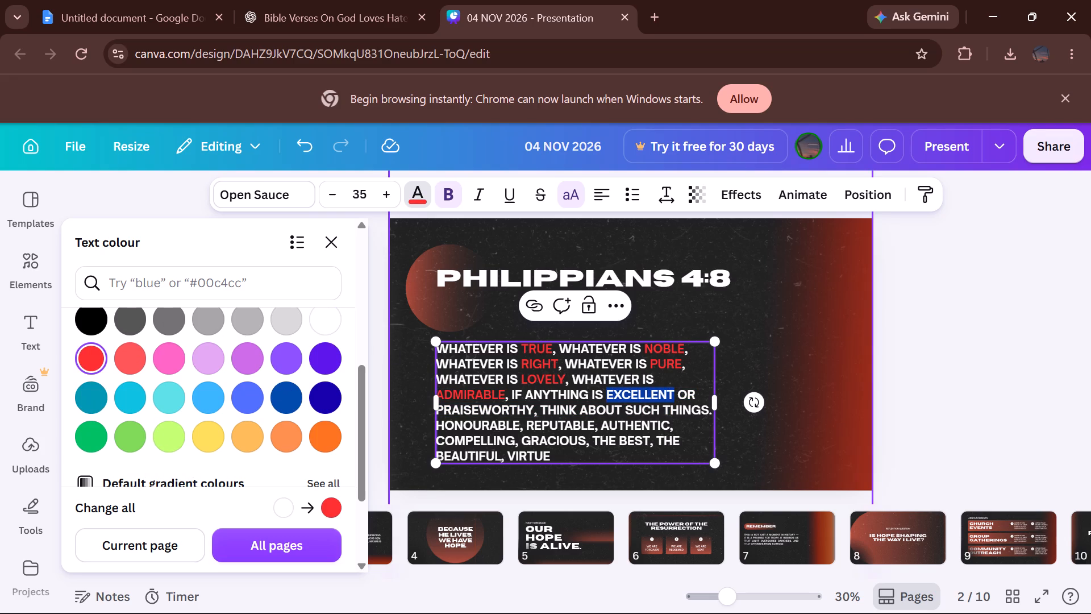
pyautogui.moveTo(530, 412); pyautogui.dragTo(436, 416)
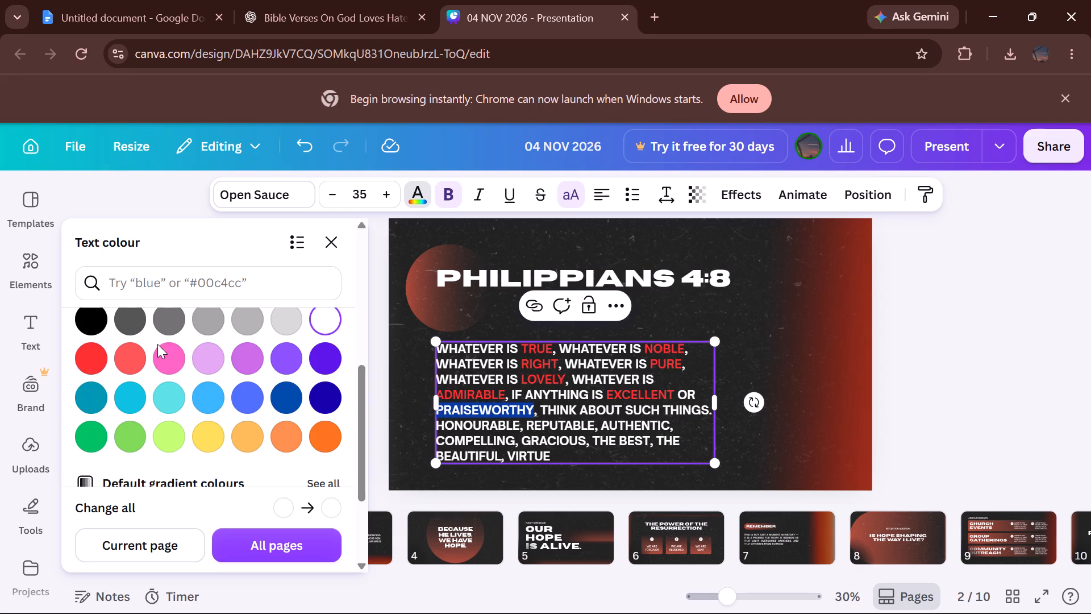
pyautogui.click(85, 355)
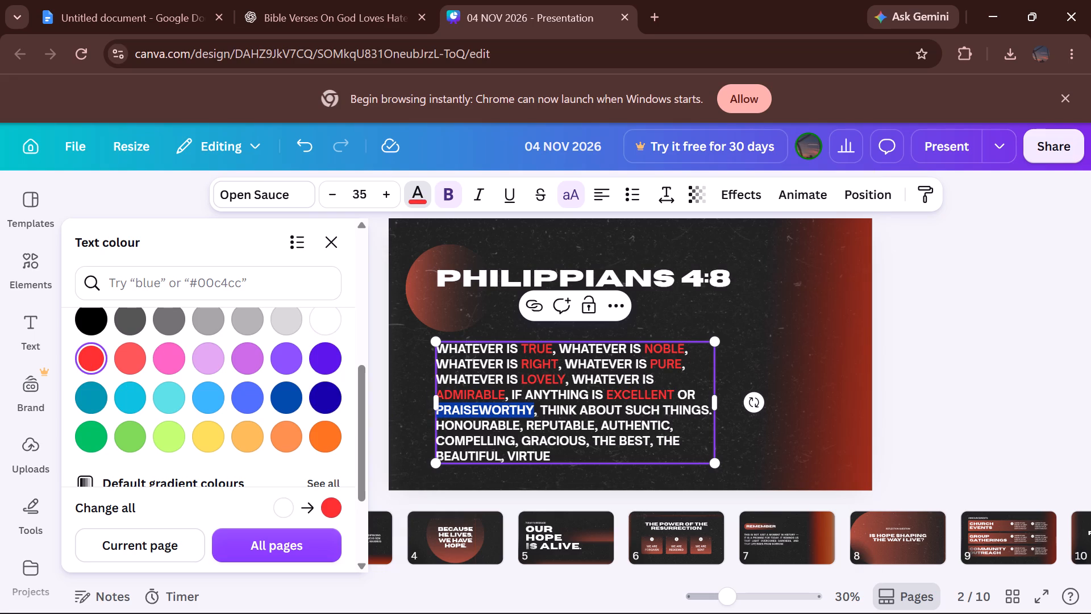
# Colour the closing lines of slide 2's verse, from HONOURABLE through VIRTUE, light blue.
pyautogui.click(435, 423)
pyautogui.moveTo(438, 423); pyautogui.dragTo(546, 454)
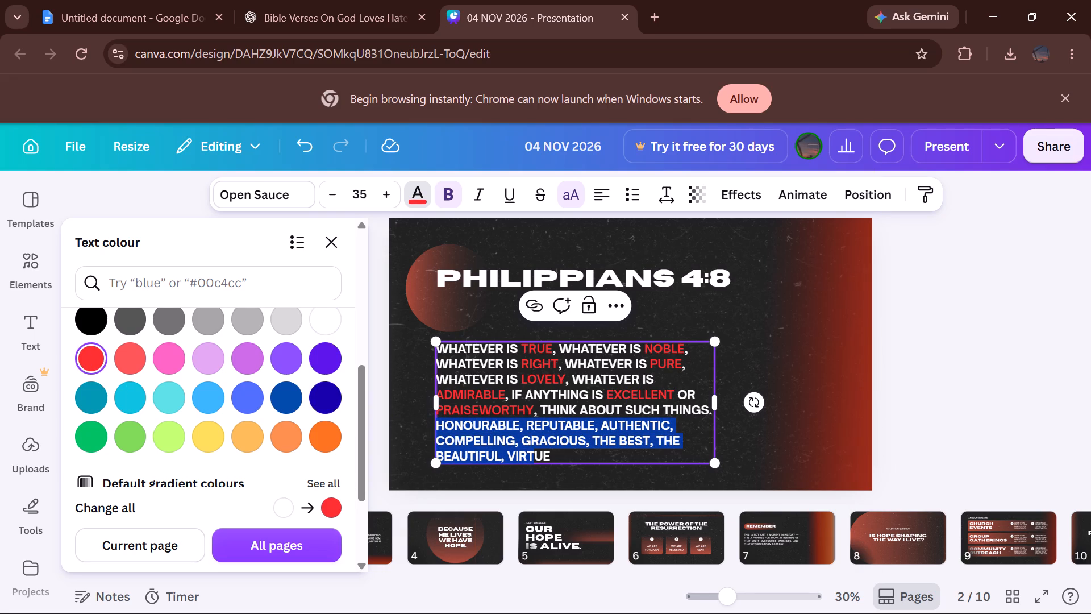
pyautogui.moveTo(546, 454); pyautogui.dragTo(552, 454)
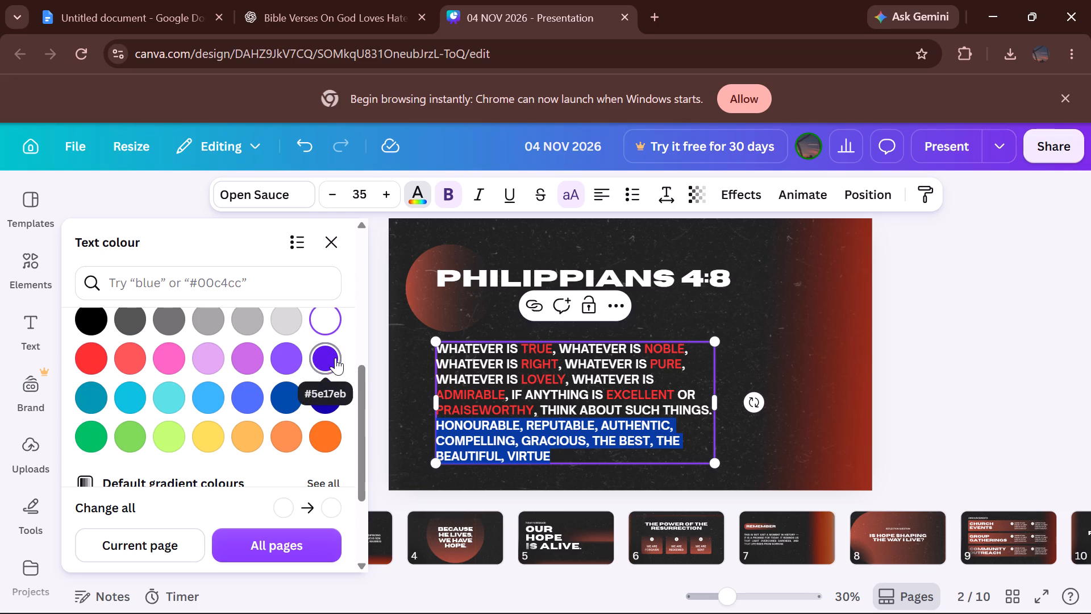
pyautogui.click(212, 393)
pyautogui.click(758, 356)
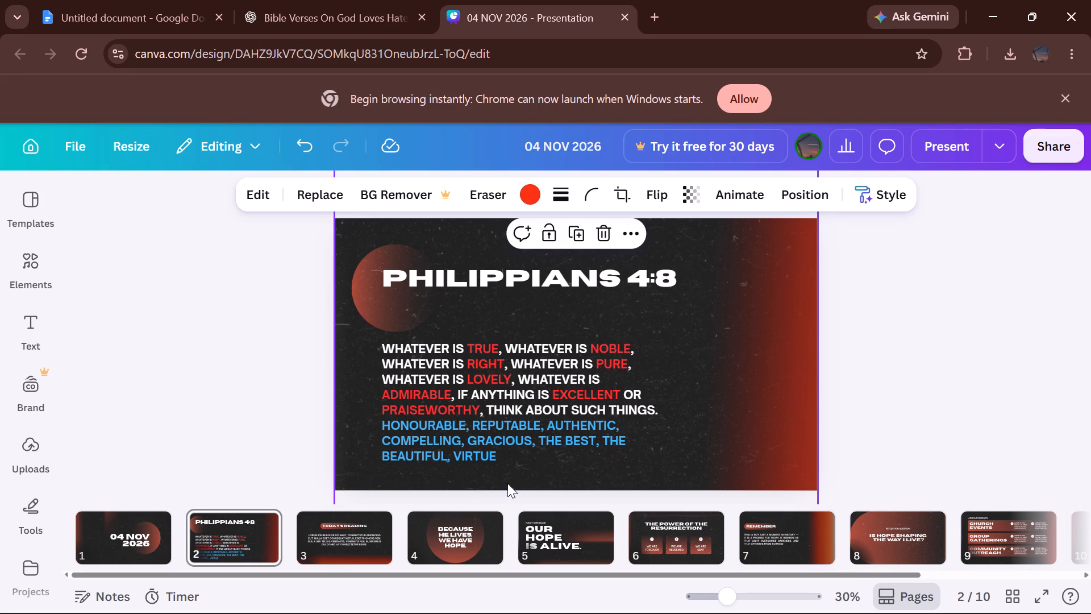
# Insert the word "of" before VIRTUE in the last line of slide 2's verse text.
pyautogui.doubleClick(459, 447)
pyautogui.click(459, 453)
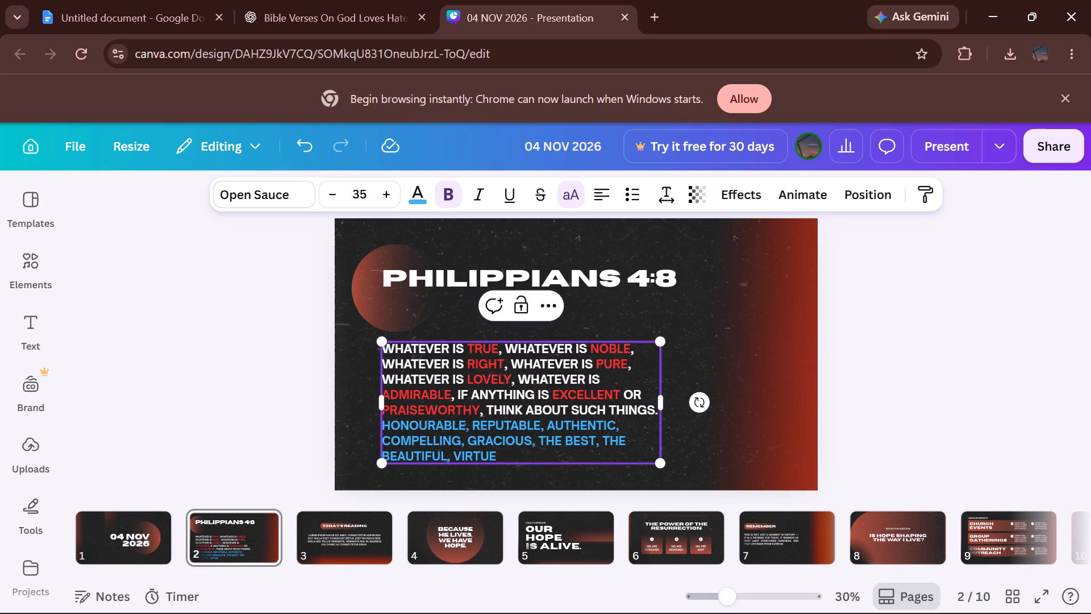
pyautogui.press('Left')
pyautogui.press('space')
pyautogui.click(946, 372)
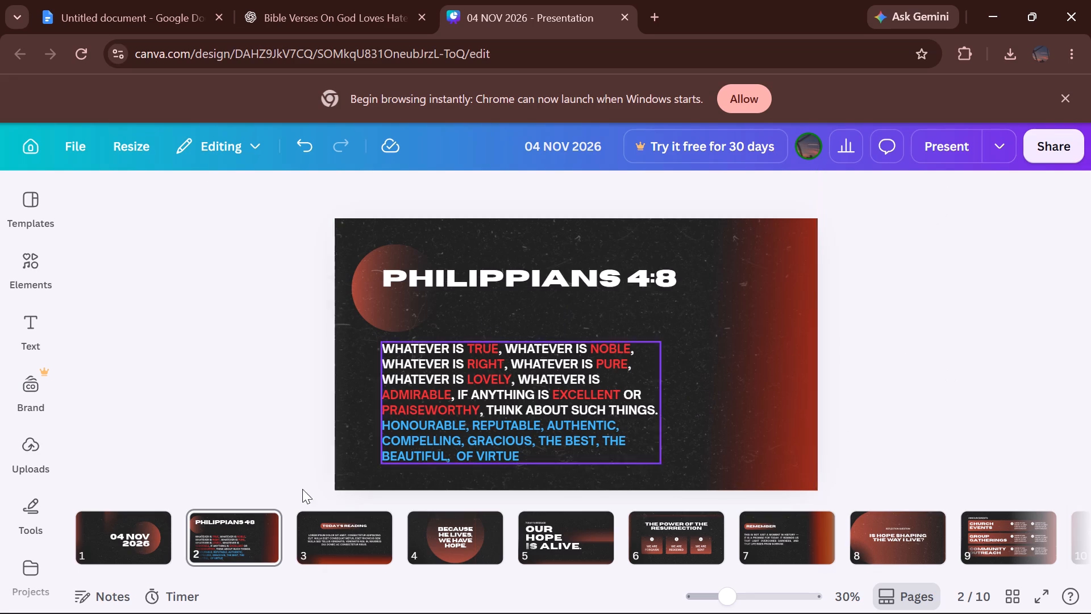
# Open slide 3 and move the presentation's browser tab directly beside the Google Docs tab.
pyautogui.click(333, 533)
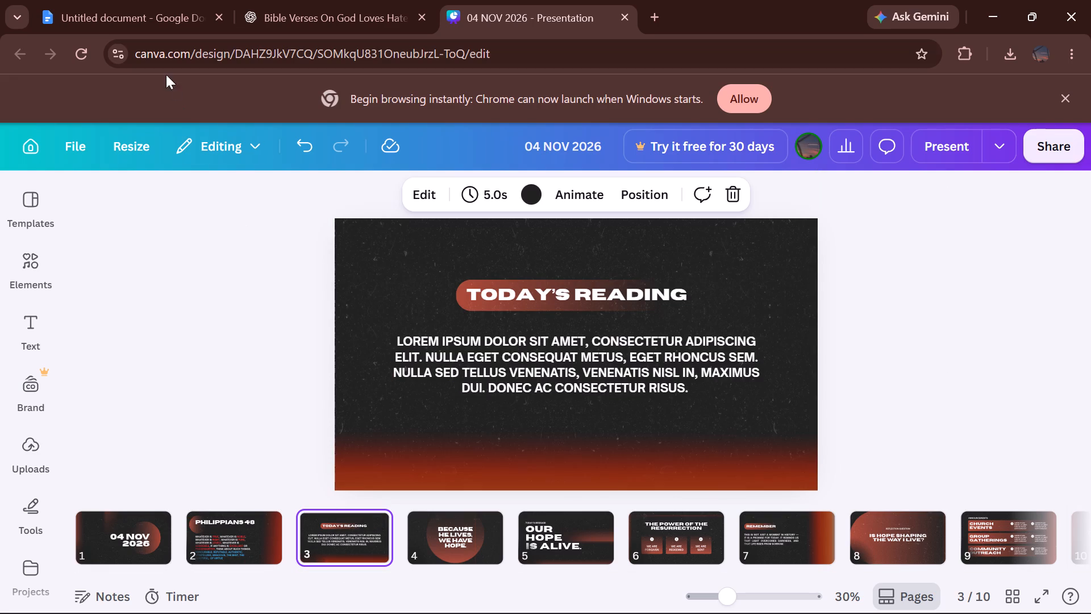
pyautogui.click(144, 20)
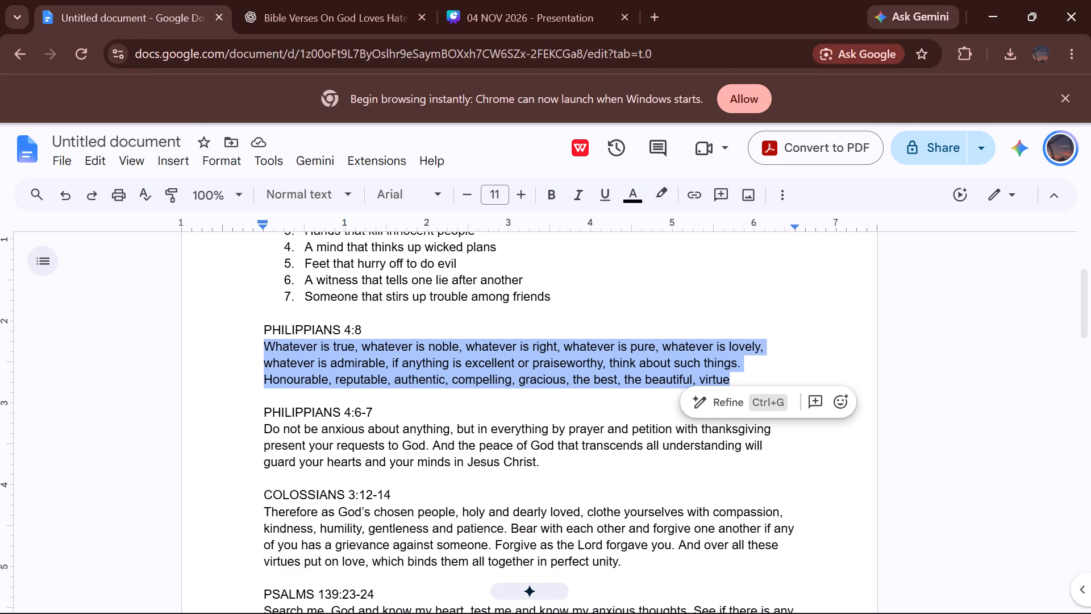
pyautogui.click(370, 0)
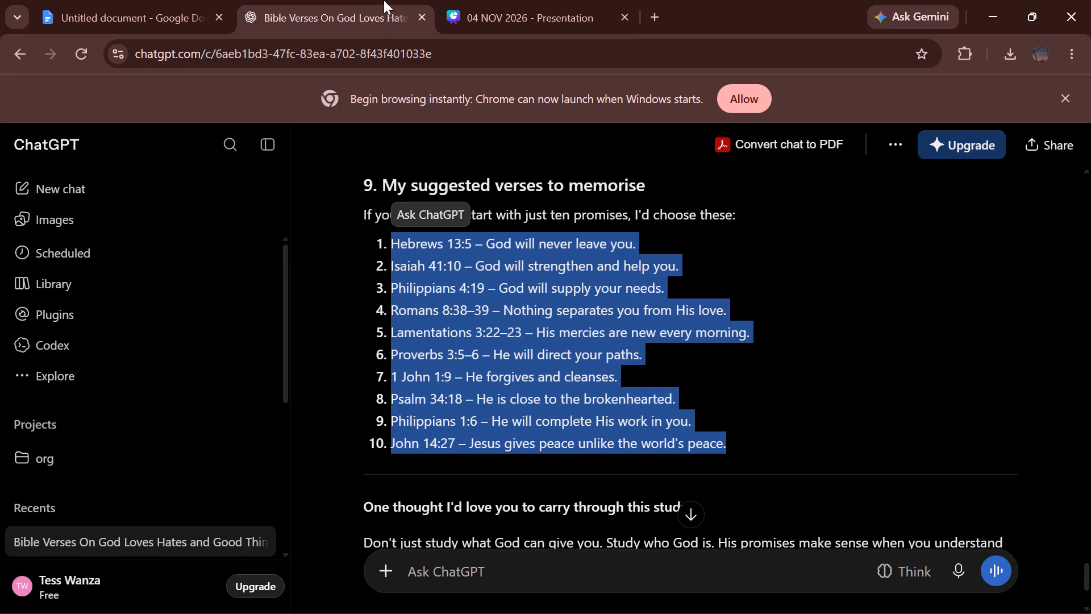
pyautogui.click(510, 0)
pyautogui.moveTo(510, 0); pyautogui.dragTo(357, 0)
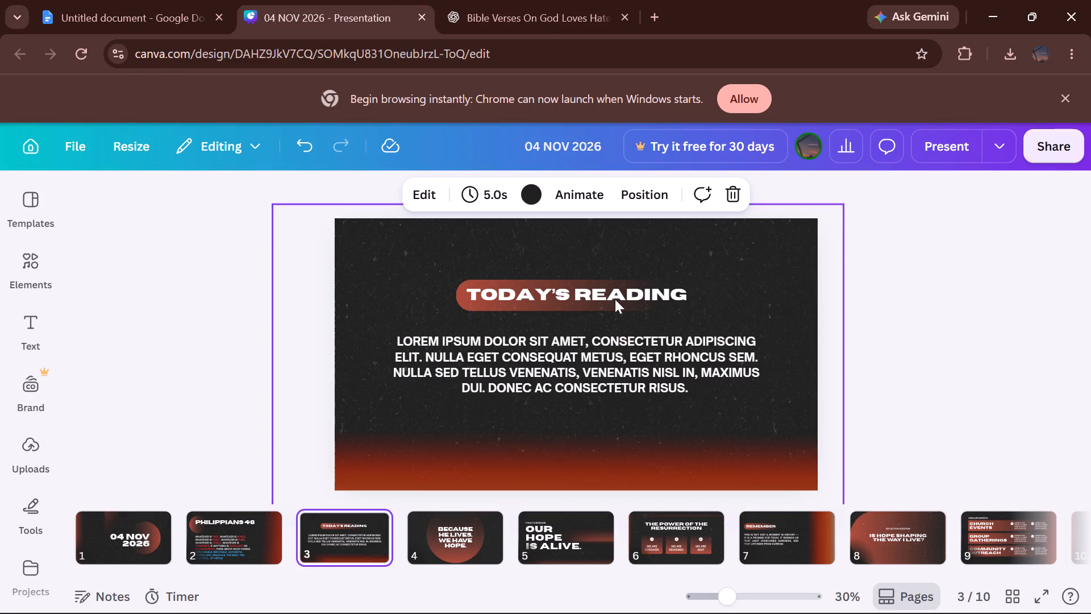
# Replace slide 3's title "Today's Reading" with "PHILIPPIANS 4:6-7", checking the reference in the Google Docs document.
pyautogui.tripleClick(613, 295)
pyautogui.click(122, 0)
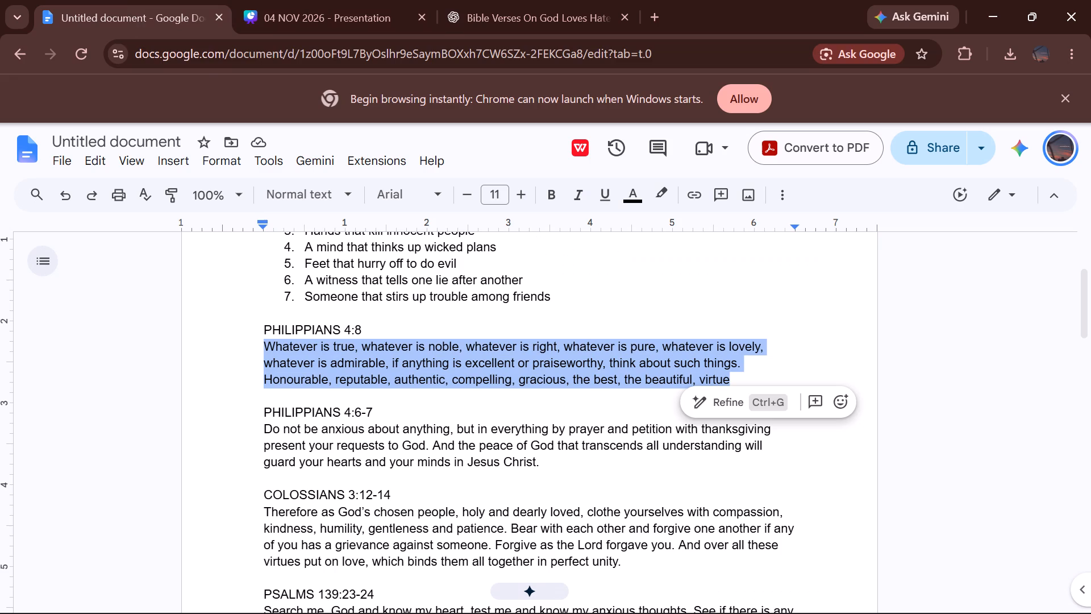
pyautogui.scroll(2, 456, 475)
pyautogui.click(303, 0)
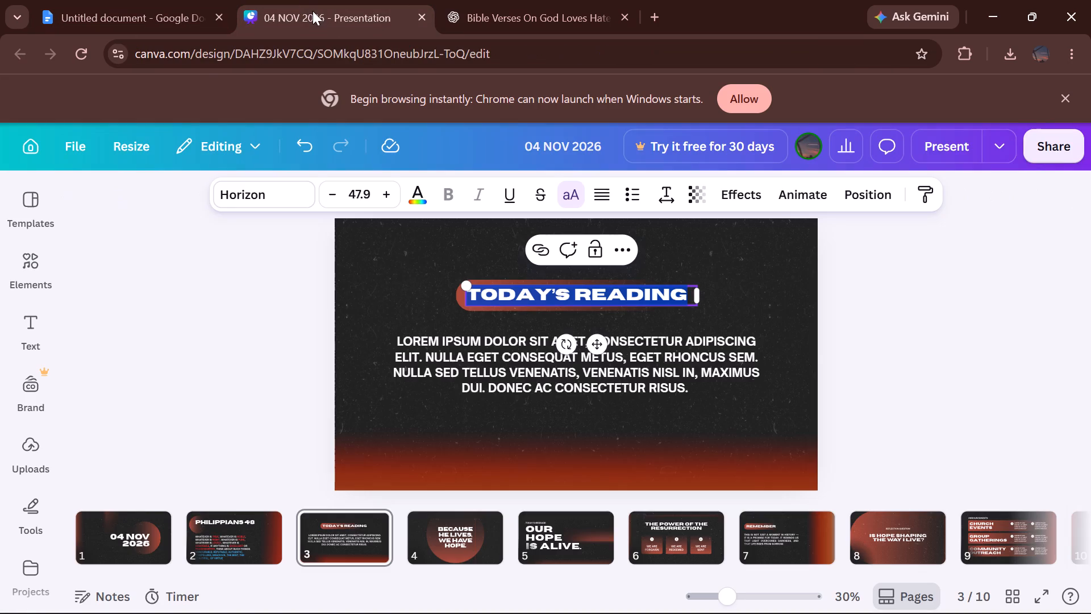
pyautogui.write('PHILIPPIANS 4:6-7')
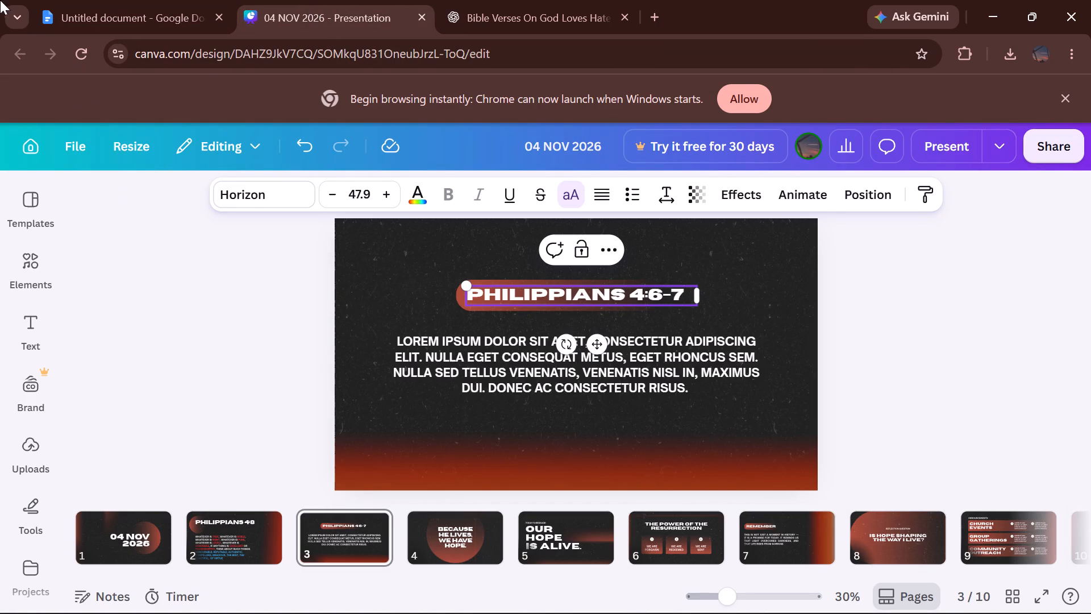
# Copy the Philippians 4:6-7 verse text from the Google Docs document and return to the Canva presentation.
pyautogui.click(107, 0)
pyautogui.scroll(-3, 522, 444)
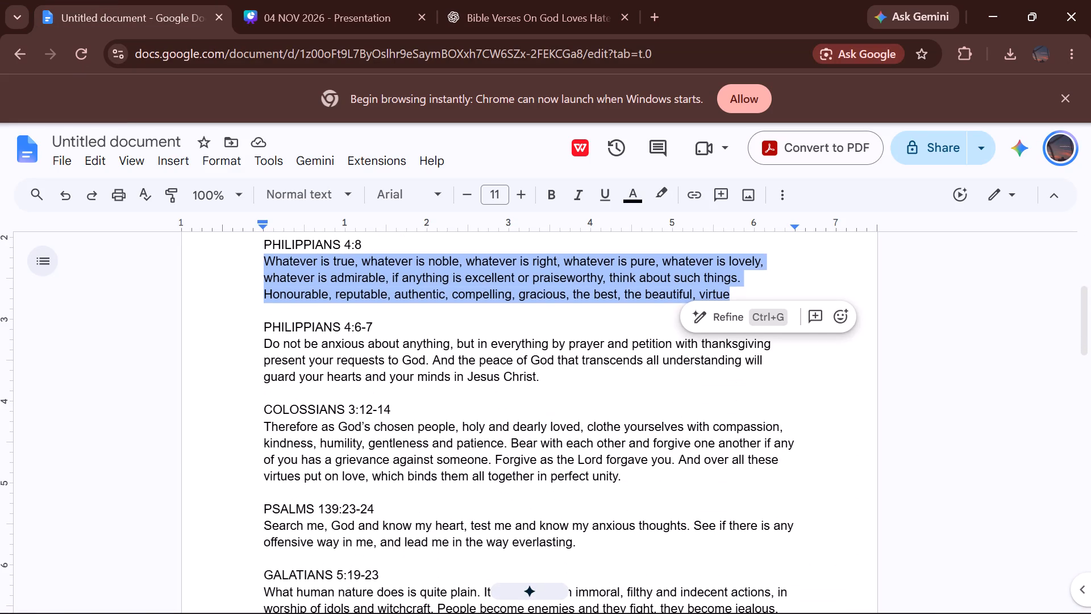
pyautogui.moveTo(553, 380); pyautogui.dragTo(259, 351)
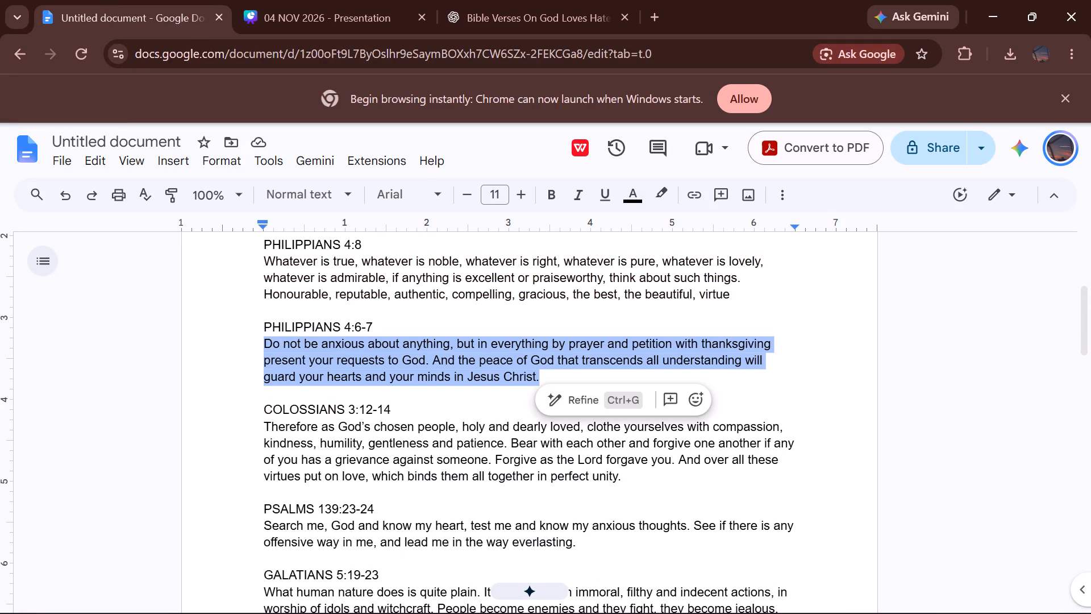
pyautogui.hotkey('ctrl', 'c')
pyautogui.click(396, 0)
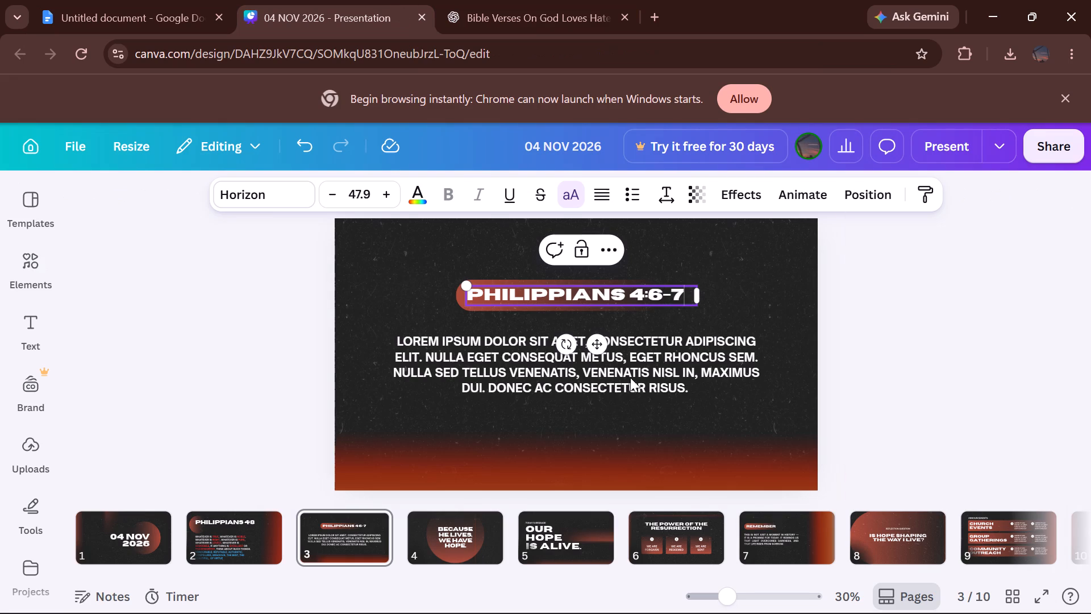
# Replace slide 3's placeholder body text with the copied Philippians 4:6-7 verse.
pyautogui.tripleClick(630, 379)
pyautogui.hotkey('ctrl', 'a')
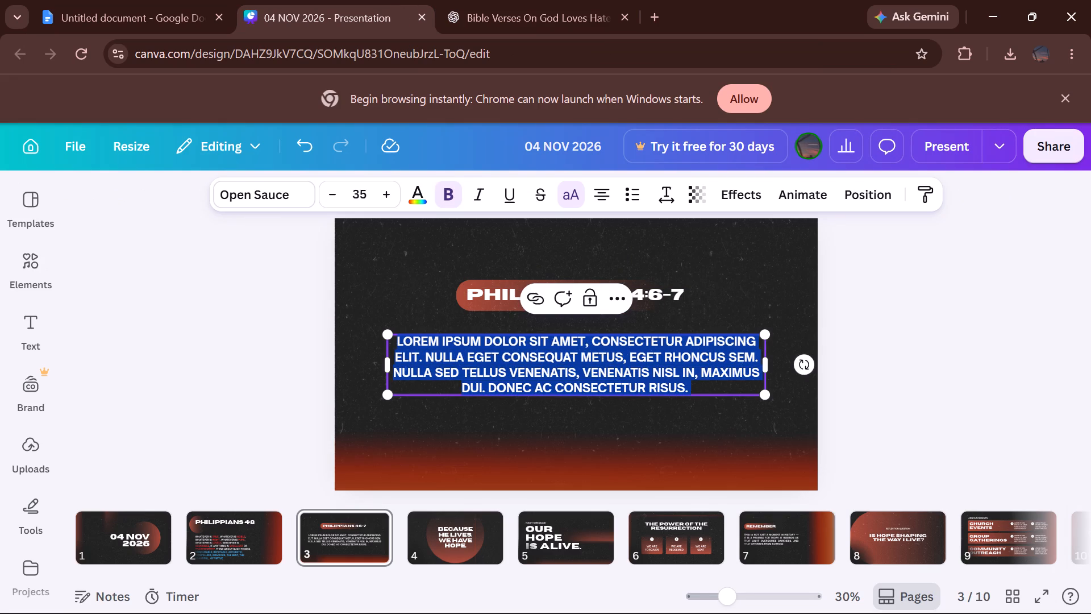
pyautogui.hotkey('ctrl', 'v')
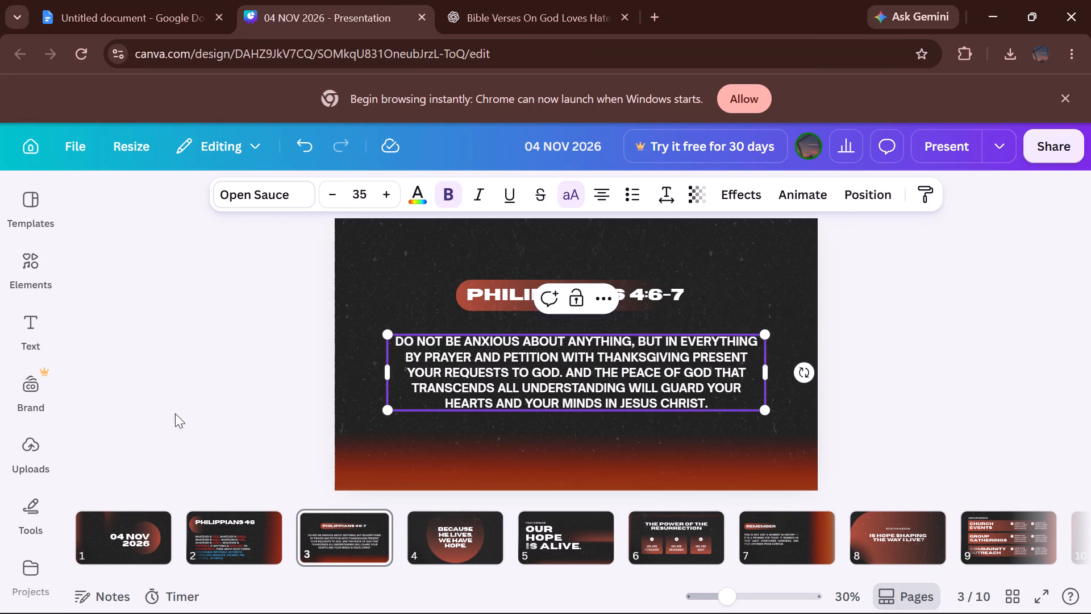
pyautogui.click(145, 331)
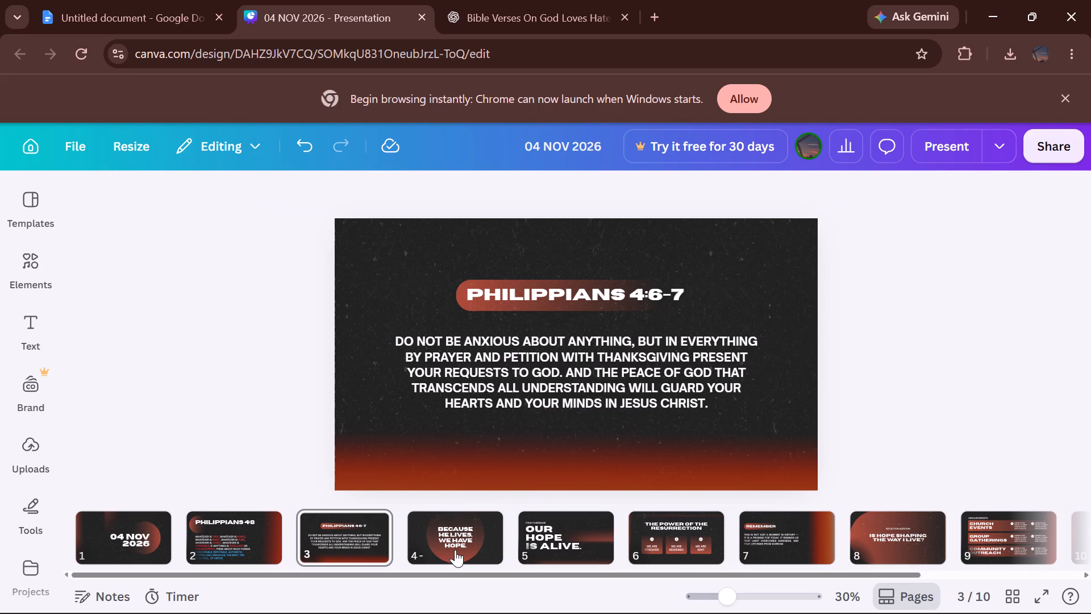
# Open slide 4, copy the Proverbs 6:16-19 heading and seven-item list from the Google Docs document, and return to the Canva presentation.
pyautogui.click(453, 536)
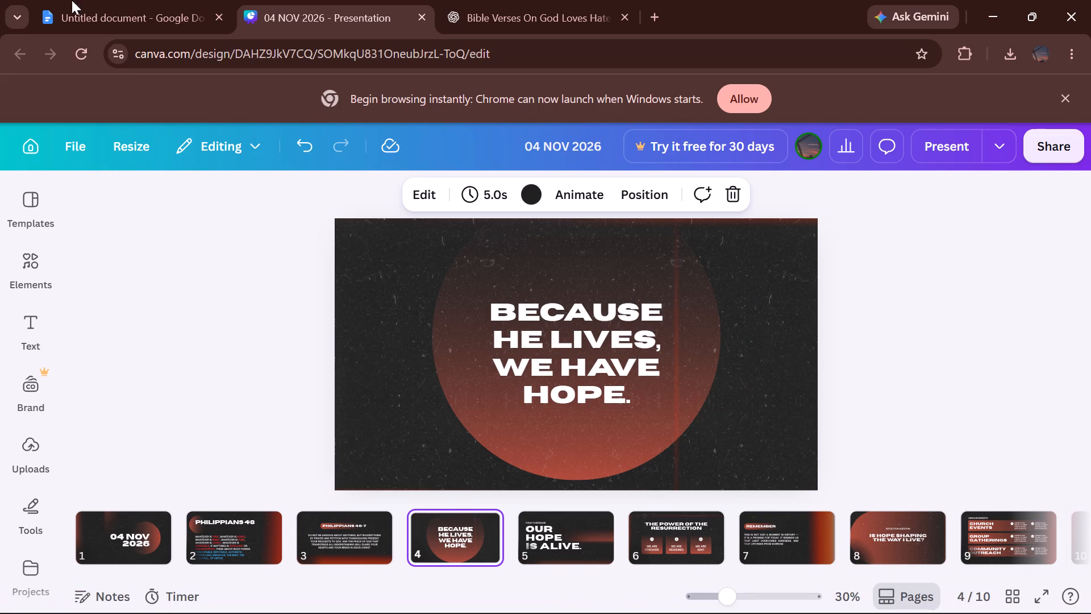
pyautogui.click(88, 0)
pyautogui.scroll(3, 480, 387)
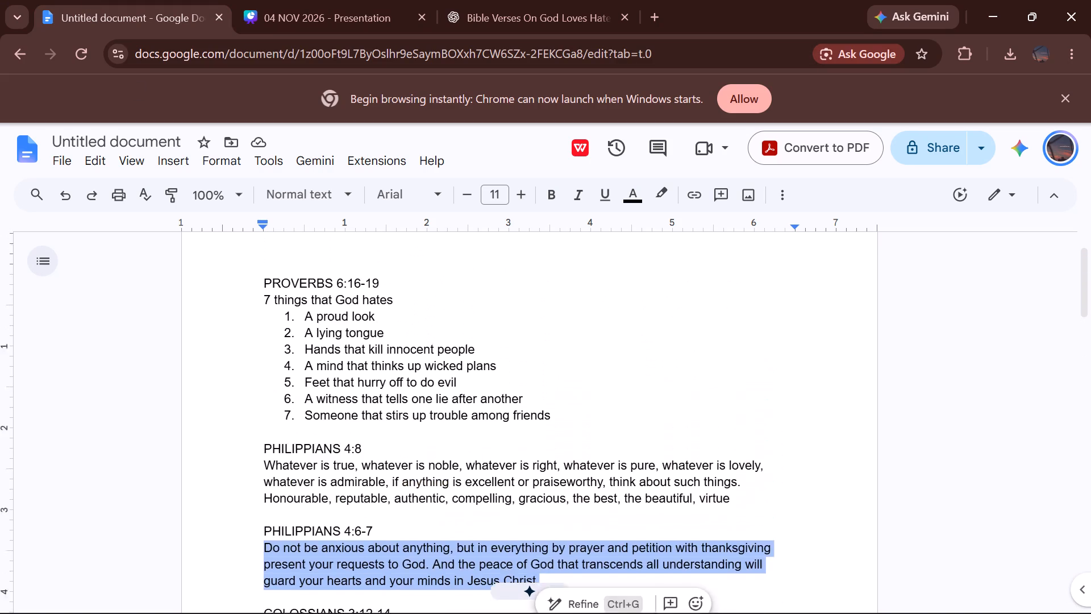
pyautogui.moveTo(567, 468); pyautogui.dragTo(241, 354)
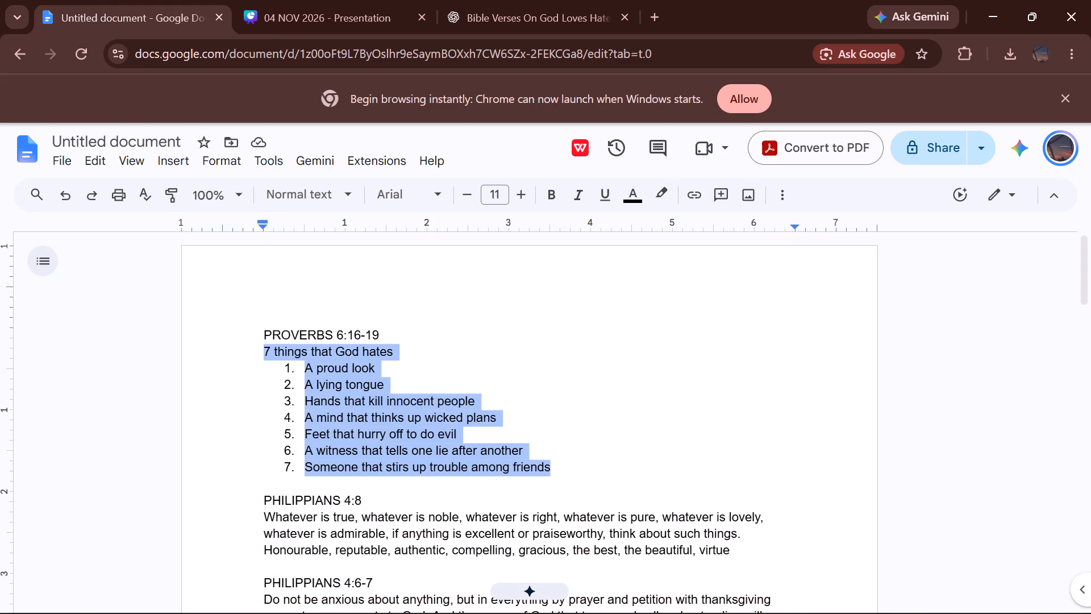
pyautogui.moveTo(241, 354); pyautogui.dragTo(241, 333)
pyautogui.hotkey('ctrl', 'c')
pyautogui.click(369, 0)
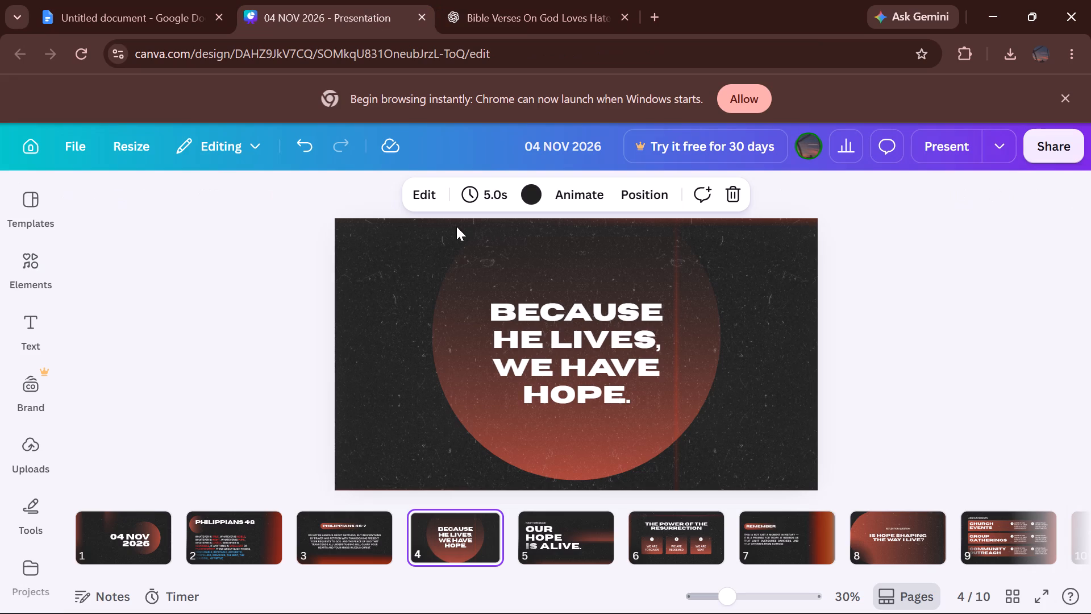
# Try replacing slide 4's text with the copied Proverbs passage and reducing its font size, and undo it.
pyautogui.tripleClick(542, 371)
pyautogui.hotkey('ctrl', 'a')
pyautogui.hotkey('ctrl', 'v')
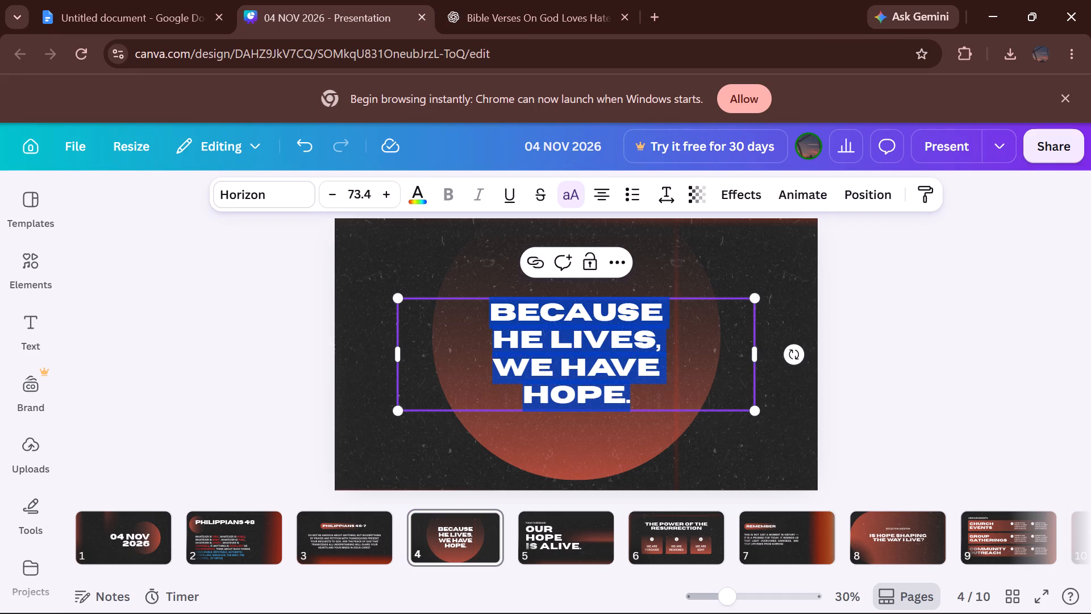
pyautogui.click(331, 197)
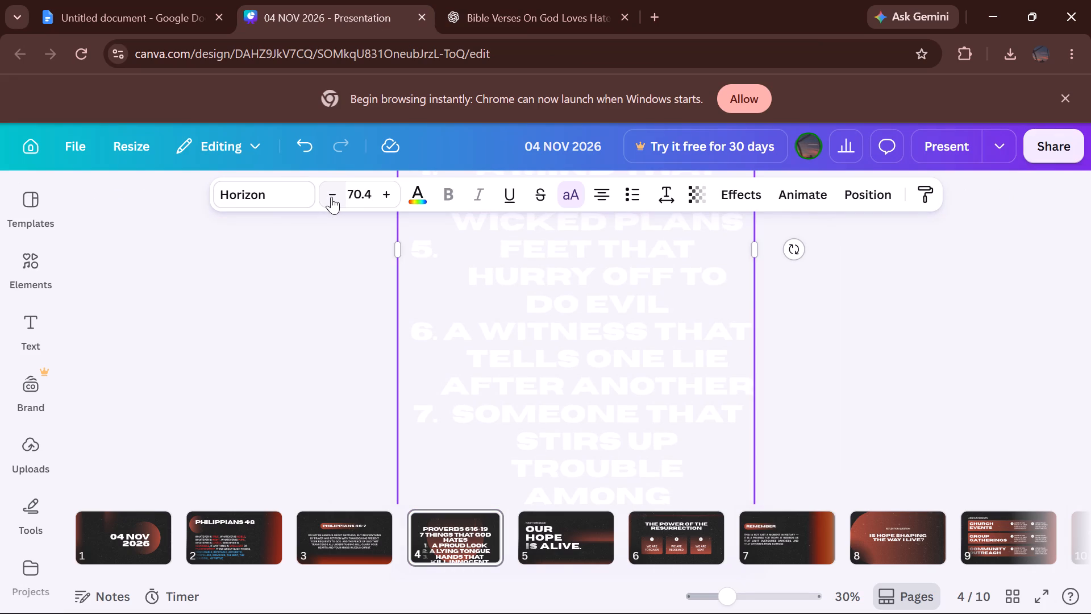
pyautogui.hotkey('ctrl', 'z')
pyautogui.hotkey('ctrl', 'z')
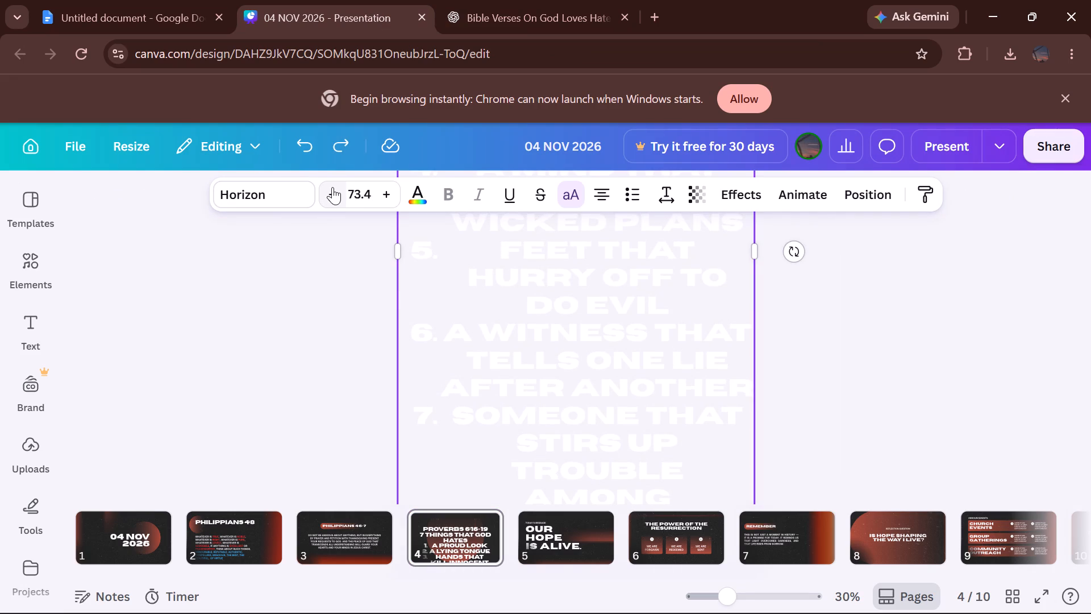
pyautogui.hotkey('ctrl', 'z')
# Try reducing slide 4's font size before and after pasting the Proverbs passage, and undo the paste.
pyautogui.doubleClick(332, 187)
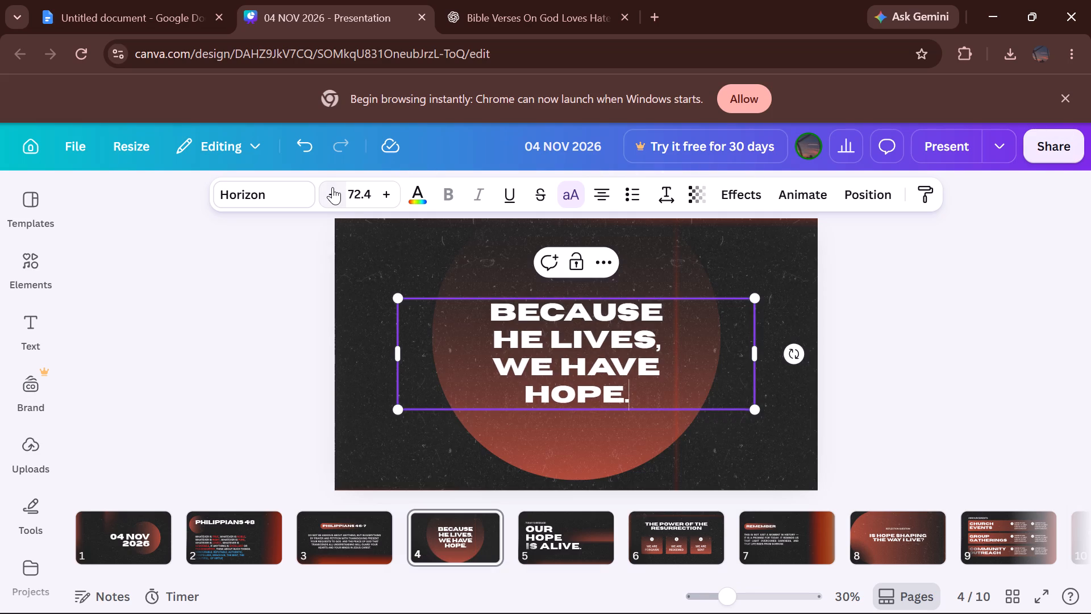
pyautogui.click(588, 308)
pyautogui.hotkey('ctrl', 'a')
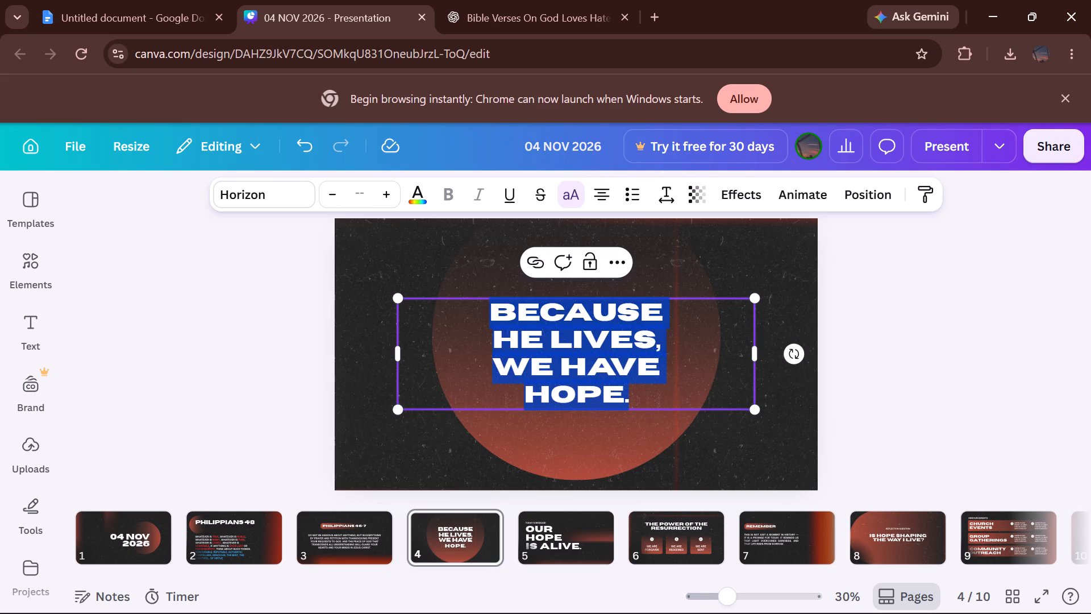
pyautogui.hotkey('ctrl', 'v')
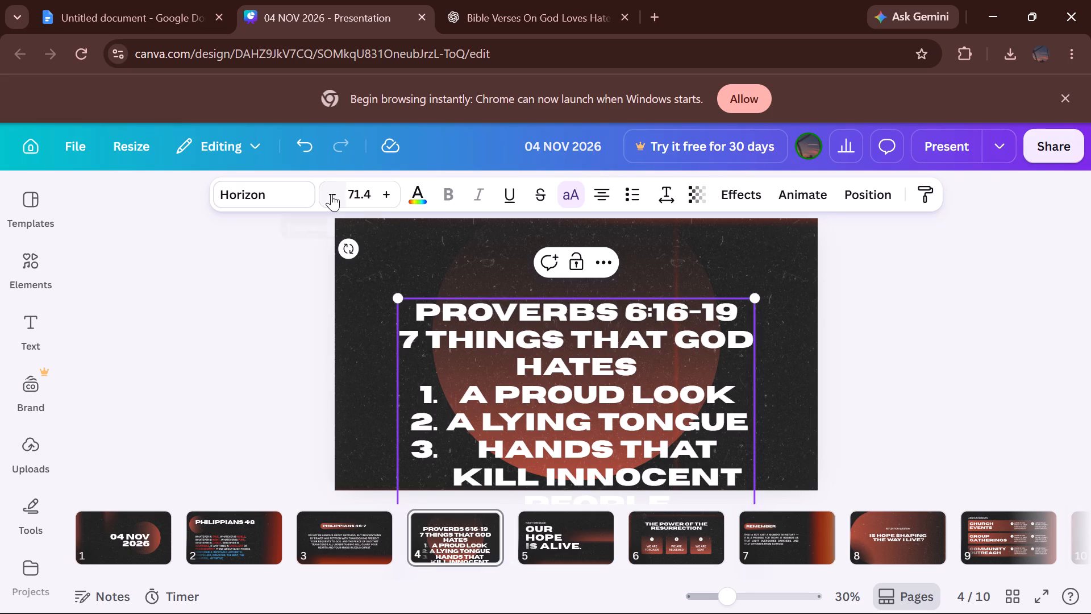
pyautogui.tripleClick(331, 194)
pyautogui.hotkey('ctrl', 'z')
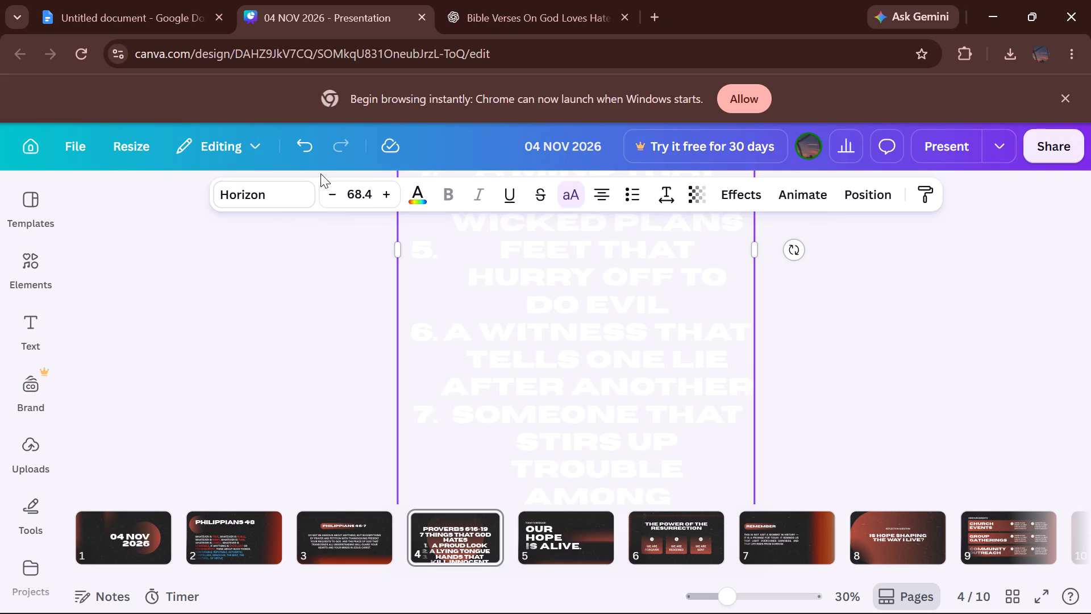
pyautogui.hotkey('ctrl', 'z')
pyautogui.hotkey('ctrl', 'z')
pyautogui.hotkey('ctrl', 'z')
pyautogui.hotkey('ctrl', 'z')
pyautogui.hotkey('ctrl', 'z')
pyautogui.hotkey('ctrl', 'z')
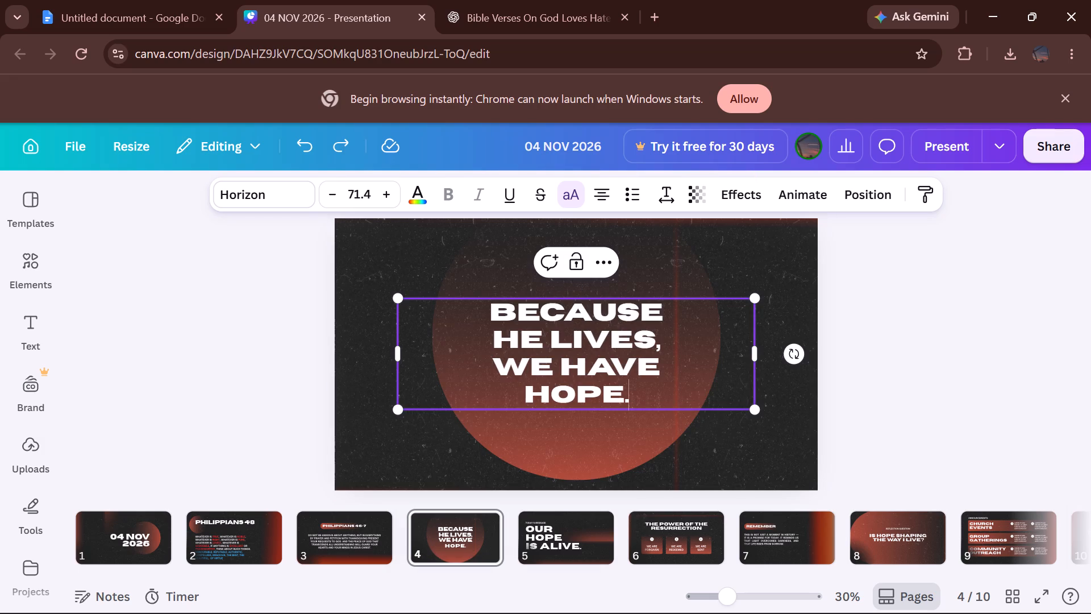
# Replace slide 4's text with the copied Proverbs 6:16-19 passage and set all of it to font size 21.
pyautogui.hotkey('ctrl', 'a')
pyautogui.hotkey('ctrl', 'v')
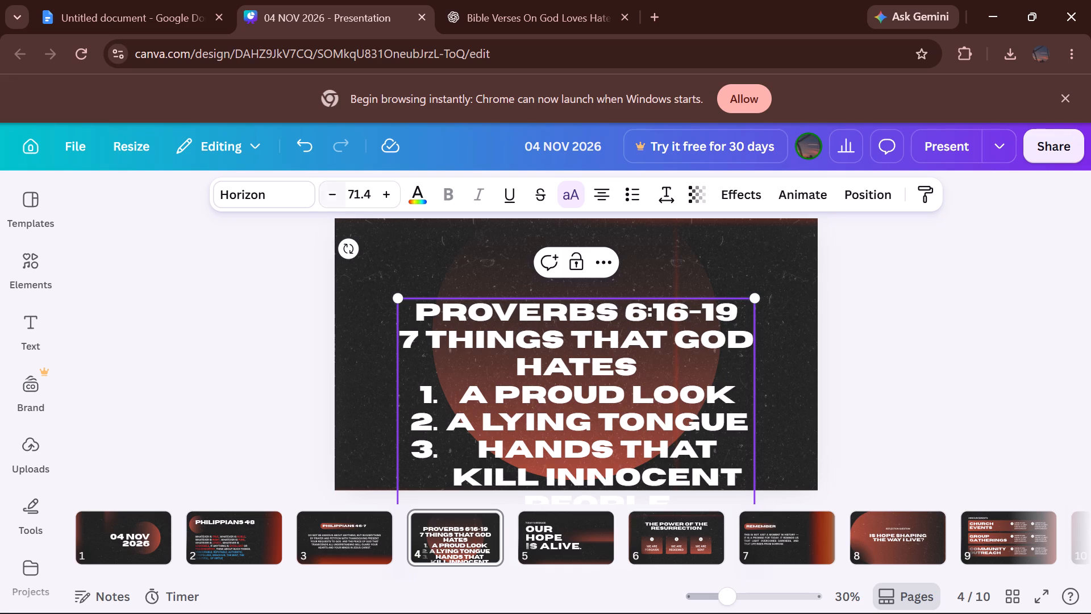
pyautogui.click(353, 192)
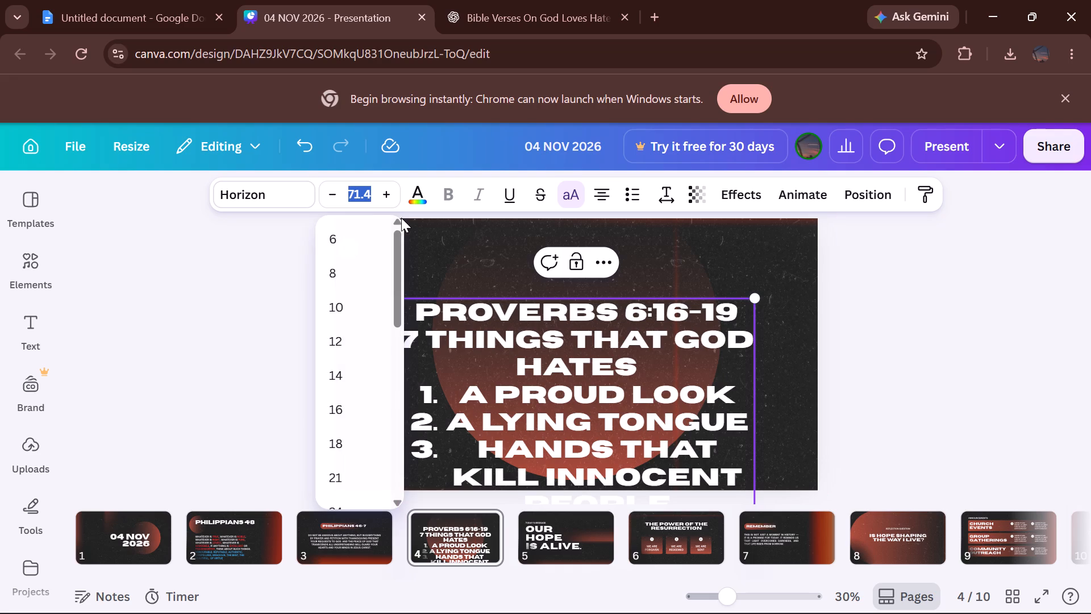
pyautogui.scroll(-2, 326, 339)
pyautogui.click(339, 301)
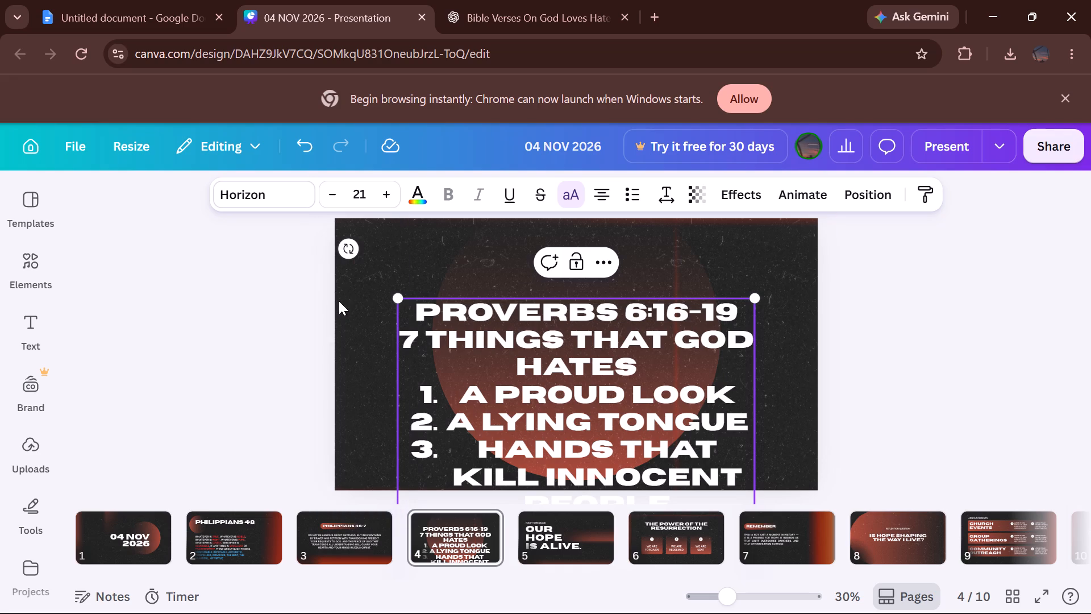
pyautogui.click(522, 343)
pyautogui.hotkey('ctrl', 'a')
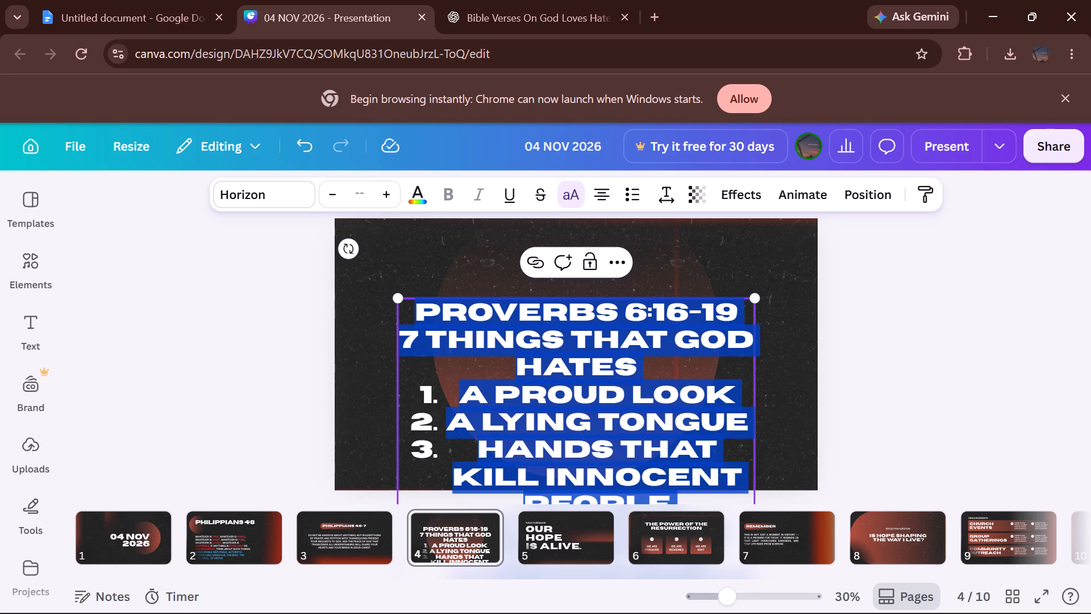
pyautogui.click(359, 188)
pyautogui.click(349, 476)
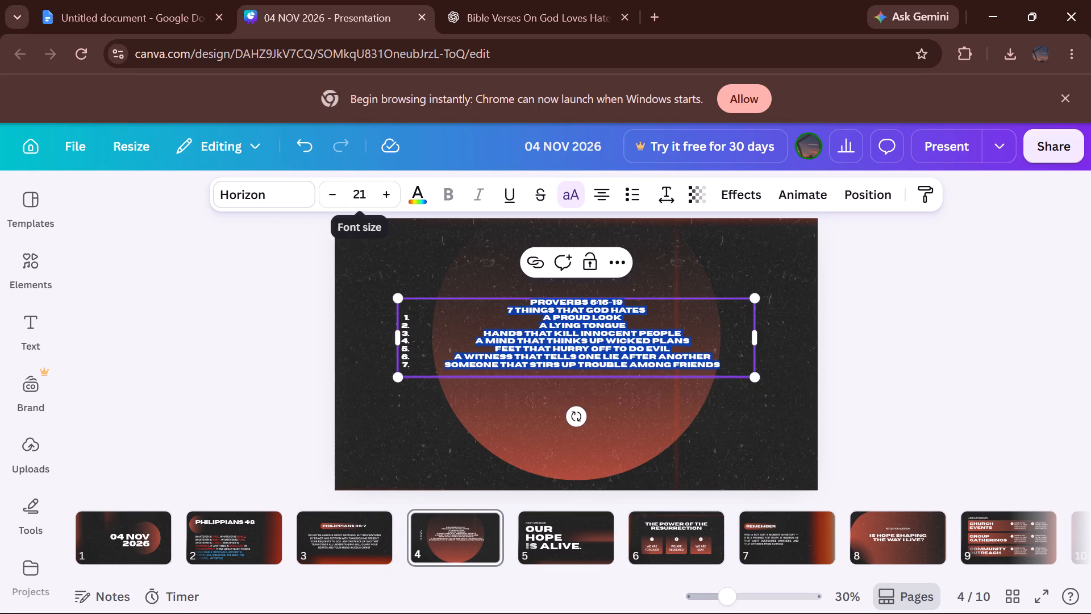
# Enlarge the whole Proverbs passage on slide 4 to font size 38.
pyautogui.tripleClick(390, 201)
pyautogui.tripleClick(389, 201)
pyautogui.tripleClick(389, 201)
pyautogui.tripleClick(389, 201)
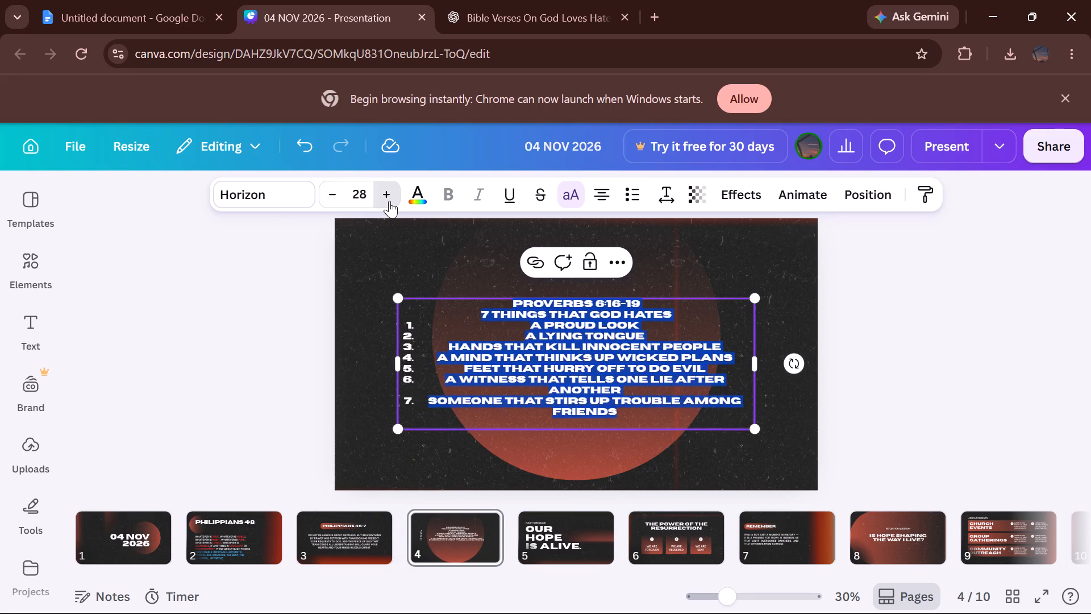
pyautogui.tripleClick(389, 201)
pyautogui.click(389, 201)
pyautogui.click(389, 201)
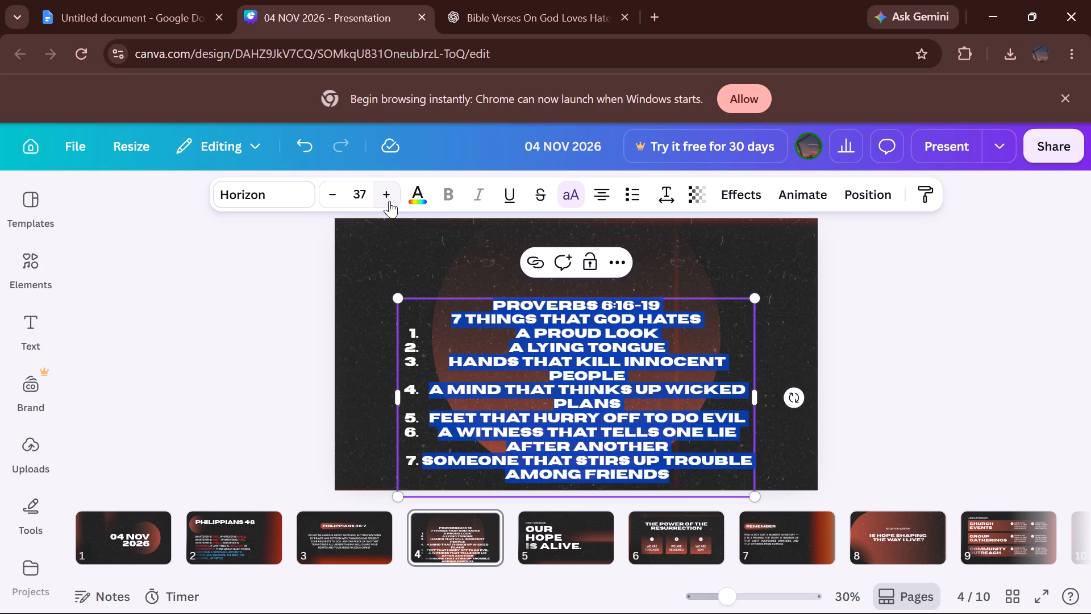
pyautogui.click(389, 201)
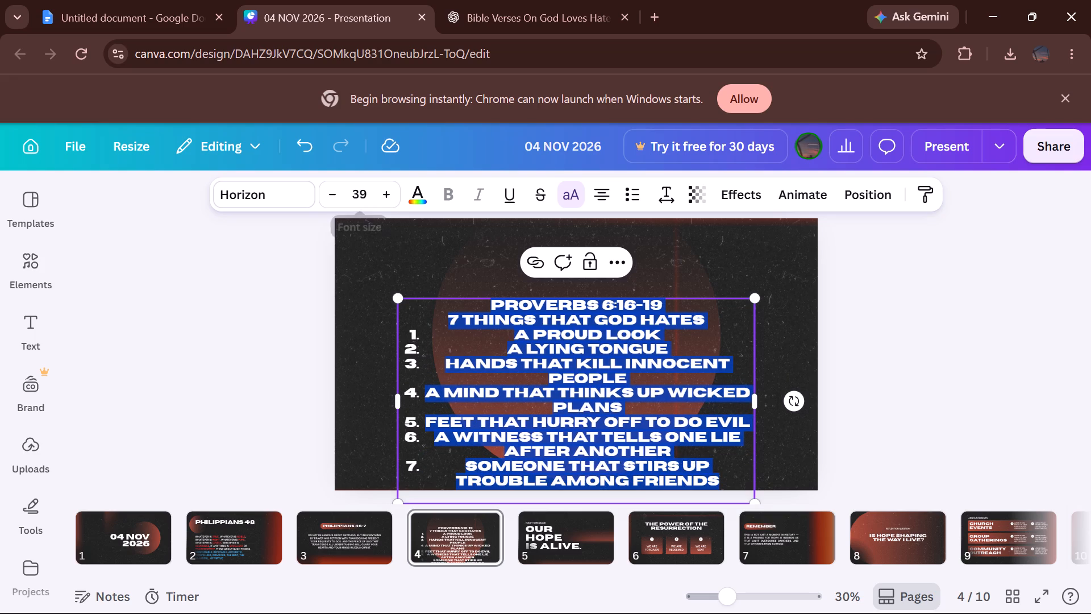
pyautogui.click(336, 188)
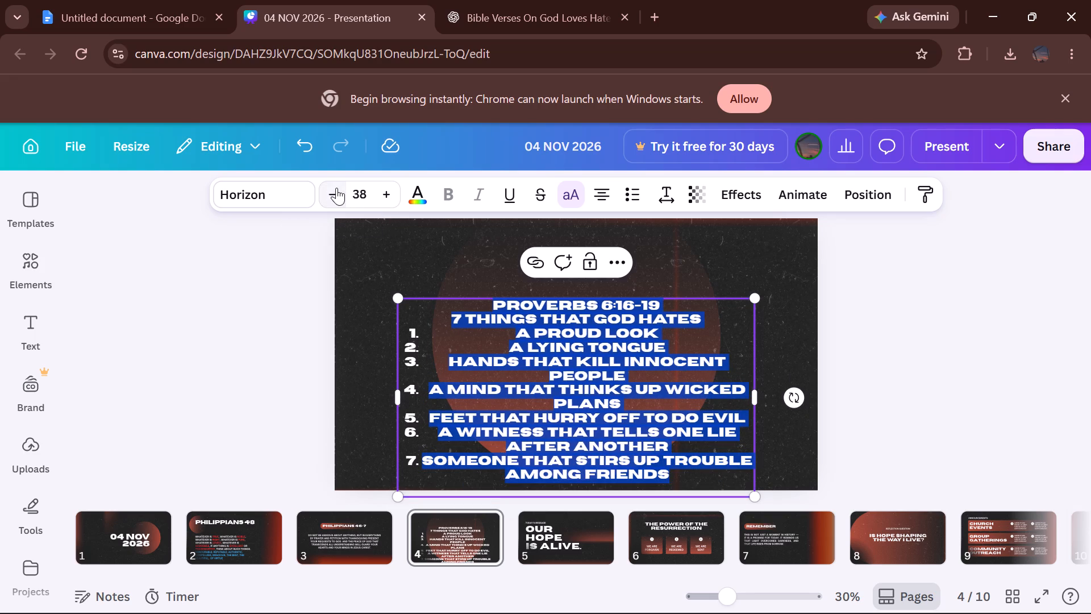
pyautogui.click(886, 337)
# Move slide 4's Proverbs text block straight up so its heading sits near the slide's top edge.
pyautogui.click(576, 403)
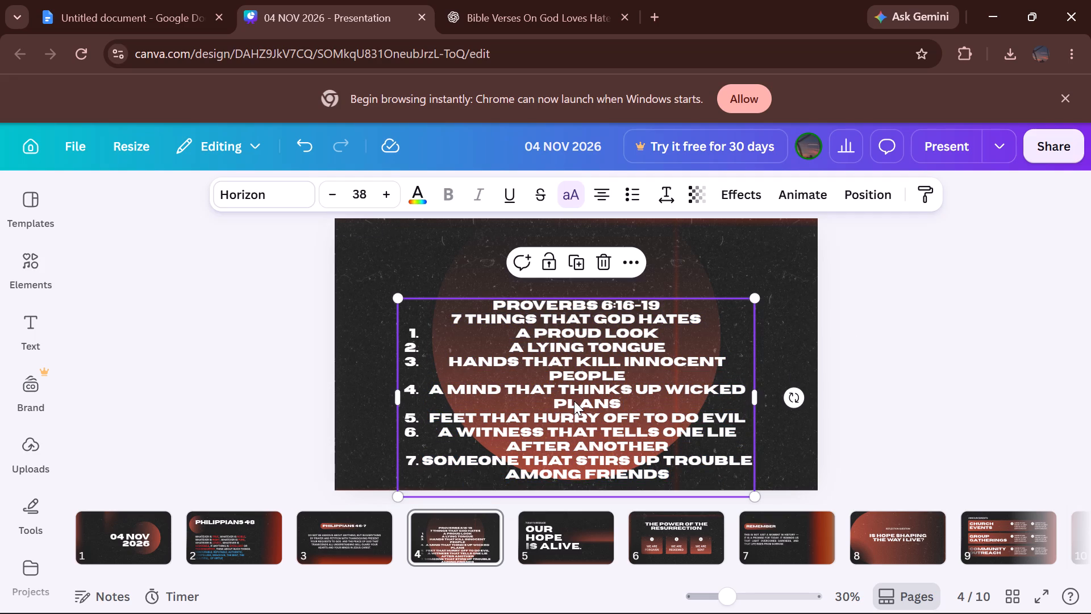
pyautogui.press('Up')
pyautogui.press('Up')
pyautogui.press('Up')
pyautogui.press('Up')
pyautogui.press('Up')
pyautogui.press('Up')
pyautogui.press('Up')
pyautogui.press('Up')
pyautogui.press('Up')
pyautogui.press('Up')
pyautogui.press('Up')
pyautogui.press('Up')
pyautogui.press('Up')
pyautogui.press('Up')
pyautogui.press('Up')
pyautogui.press('Up')
pyautogui.press('Up')
pyautogui.press('Up')
pyautogui.press('Up')
pyautogui.press('Up')
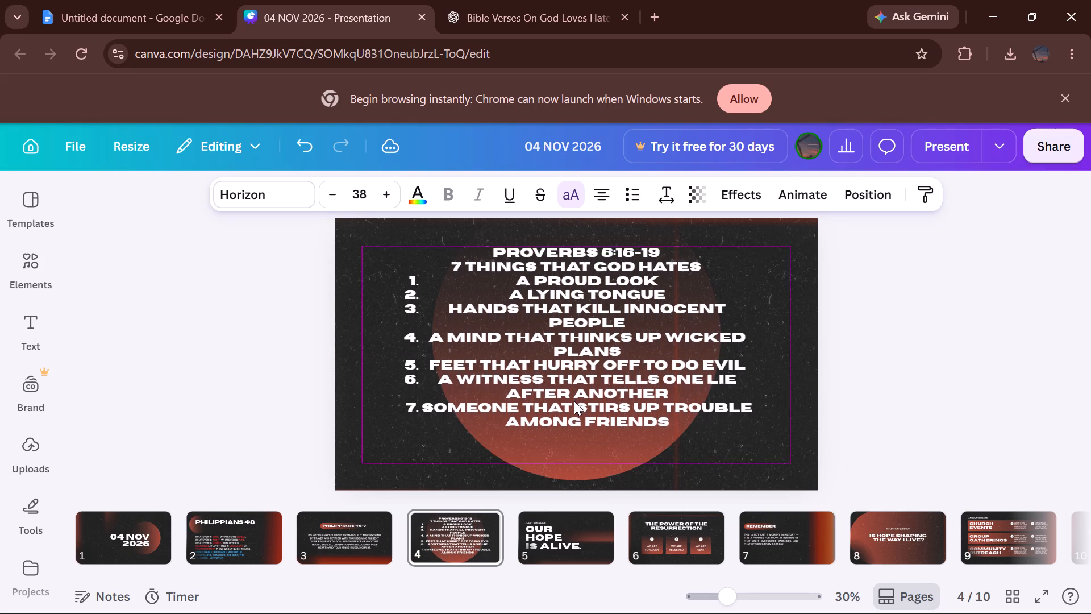
pyautogui.press('Down')
pyautogui.press('Down')
pyautogui.press('Down')
pyautogui.press('Down')
pyautogui.press('Down')
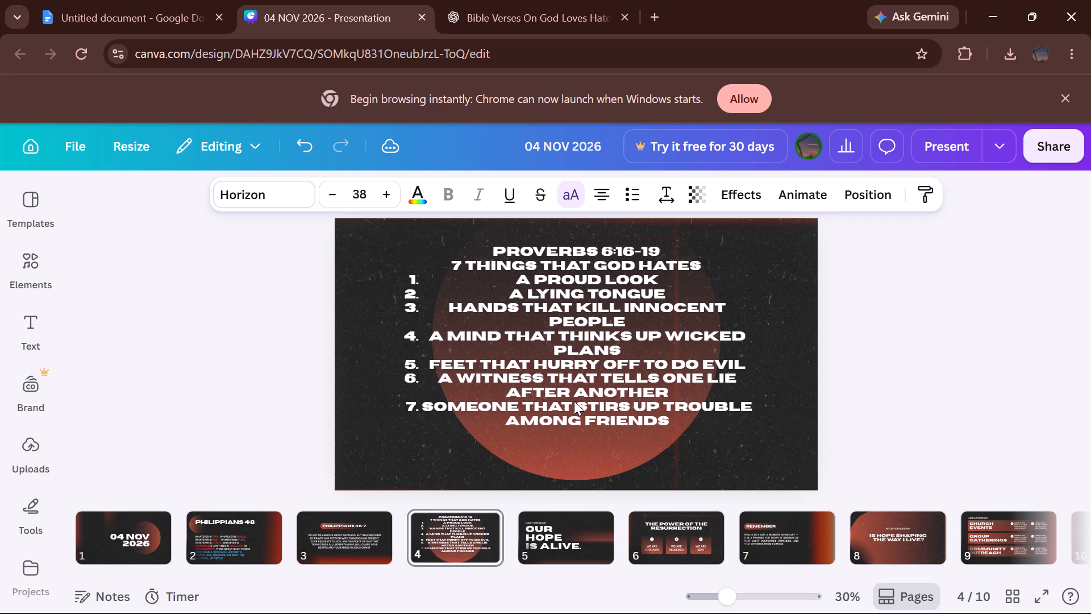
pyautogui.press('Up')
pyautogui.press('Up')
pyautogui.press('Up')
pyautogui.press('Up')
pyautogui.press('Up')
pyautogui.press('Up')
pyautogui.press('Up')
pyautogui.press('Up')
pyautogui.press('Up')
pyautogui.press('Up')
pyautogui.press('Up')
pyautogui.press('Up')
pyautogui.press('Up')
pyautogui.press('Up')
pyautogui.press('Up')
pyautogui.press('Up')
pyautogui.press('Up')
pyautogui.press('Up')
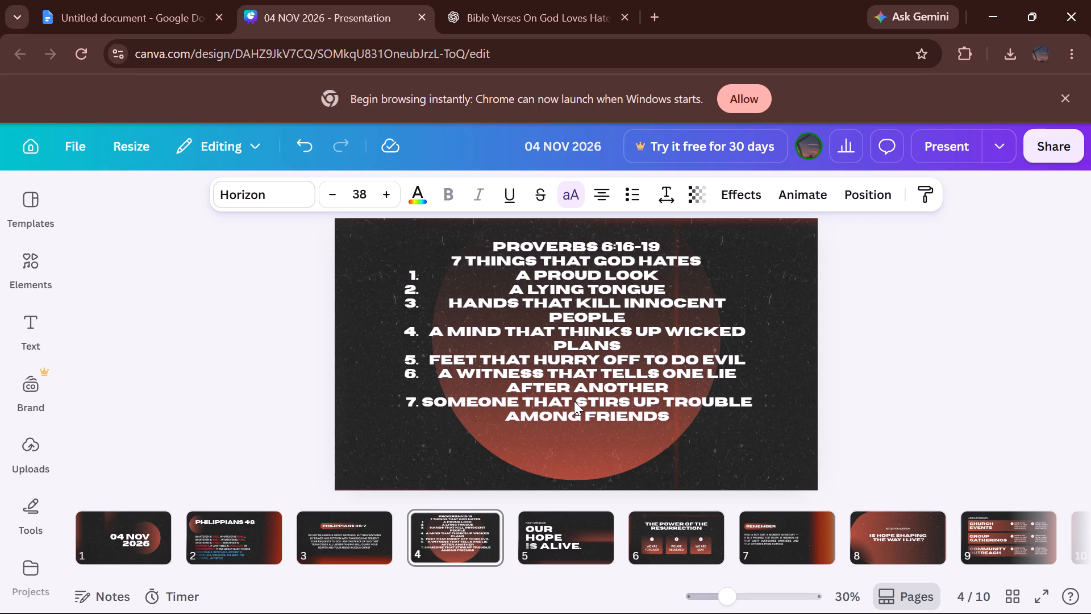
pyautogui.press('Up')
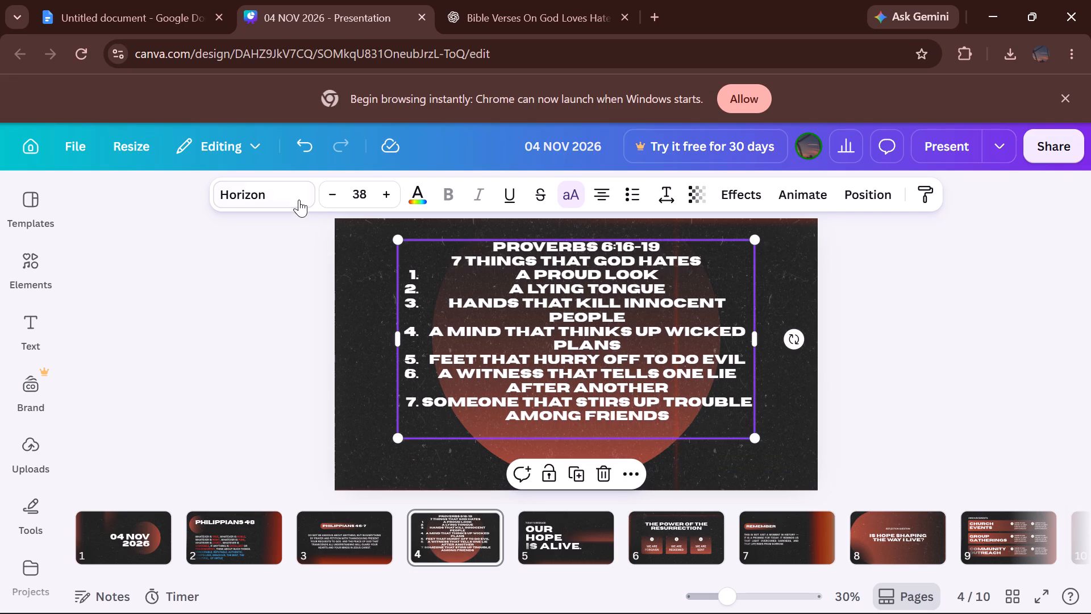
# Increase the font size of slide 4's Proverbs text block to 45.
pyautogui.tripleClick(381, 195)
pyautogui.click(381, 195)
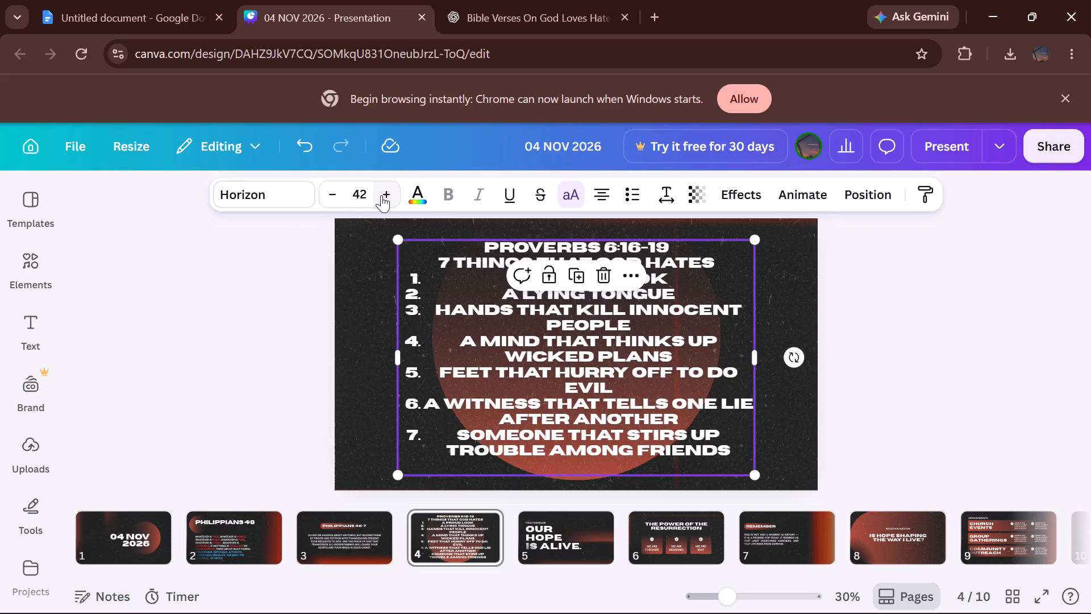
pyautogui.doubleClick(381, 195)
pyautogui.click(381, 195)
pyautogui.click(381, 195)
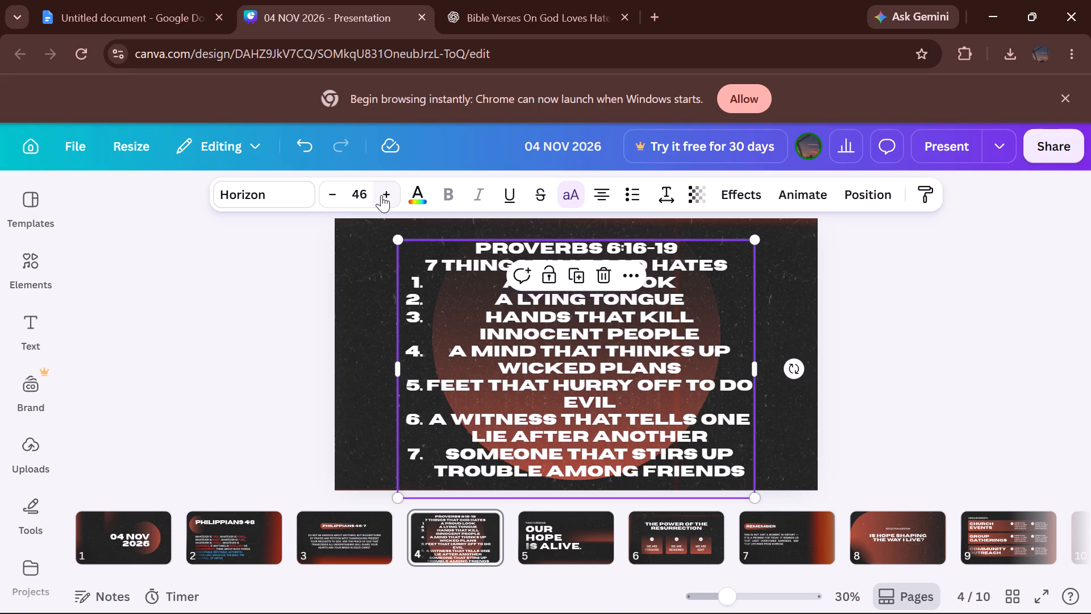
pyautogui.click(332, 196)
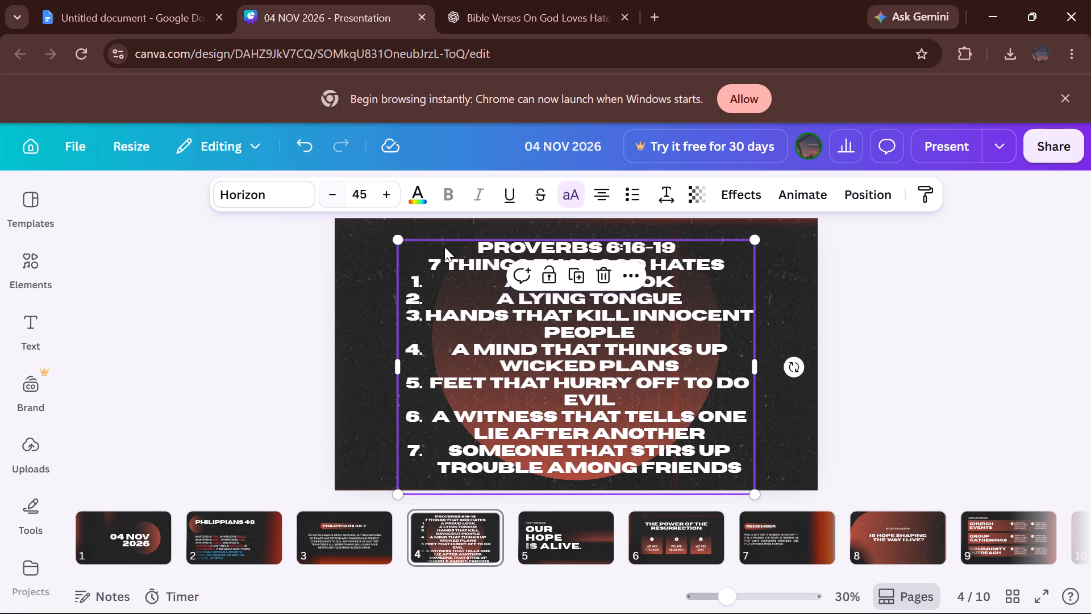
# Colour the "Proverbs 6:16-19" heading on slide 4 light blue.
pyautogui.click(536, 245)
pyautogui.moveTo(704, 246); pyautogui.dragTo(513, 258)
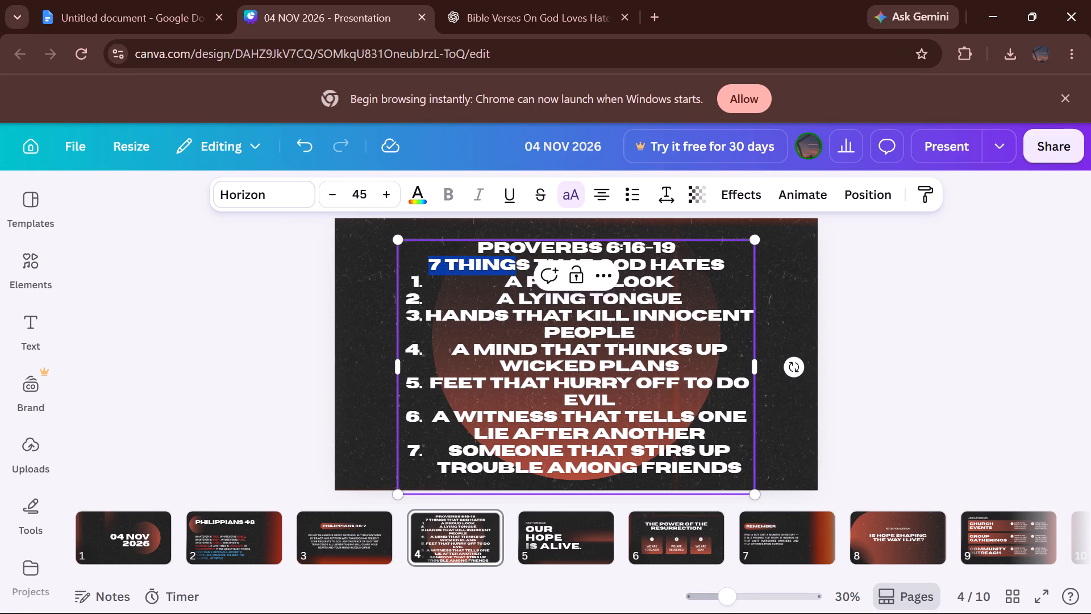
pyautogui.moveTo(513, 258); pyautogui.dragTo(473, 246)
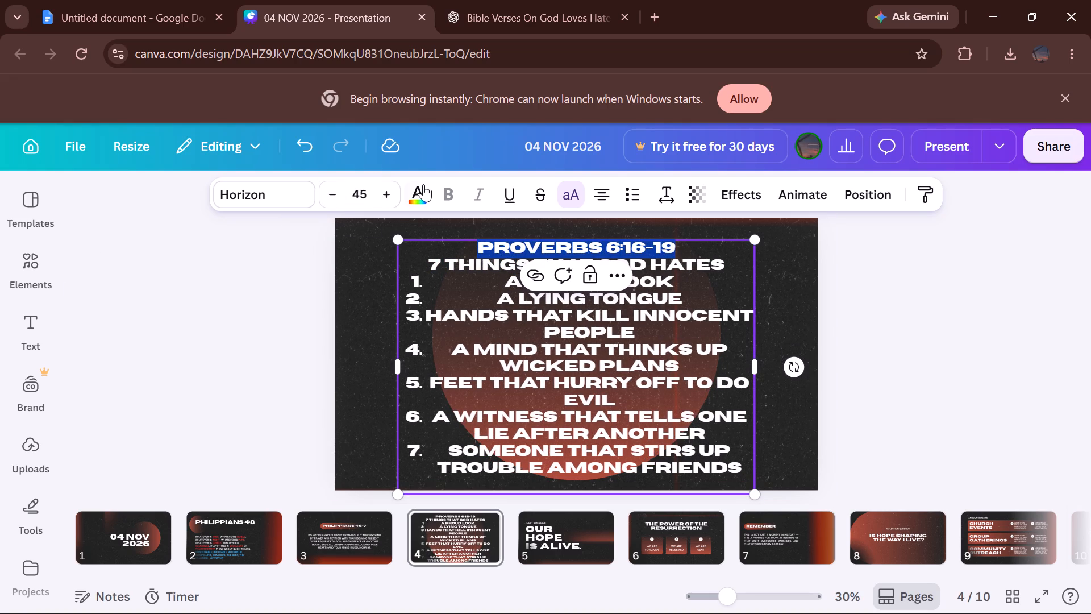
pyautogui.click(423, 184)
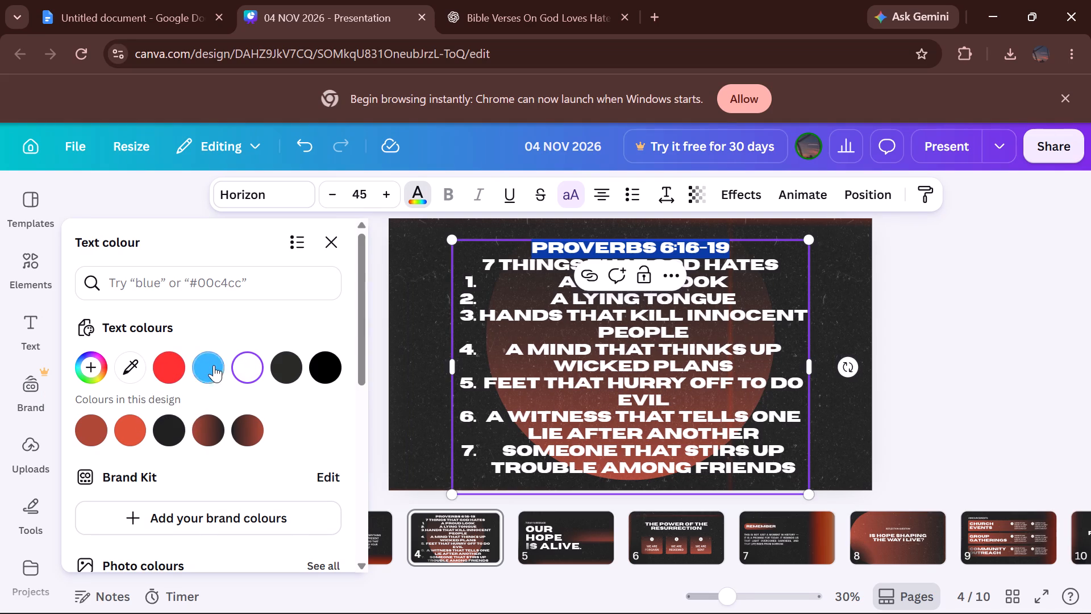
pyautogui.click(214, 365)
pyautogui.click(1000, 280)
pyautogui.click(972, 343)
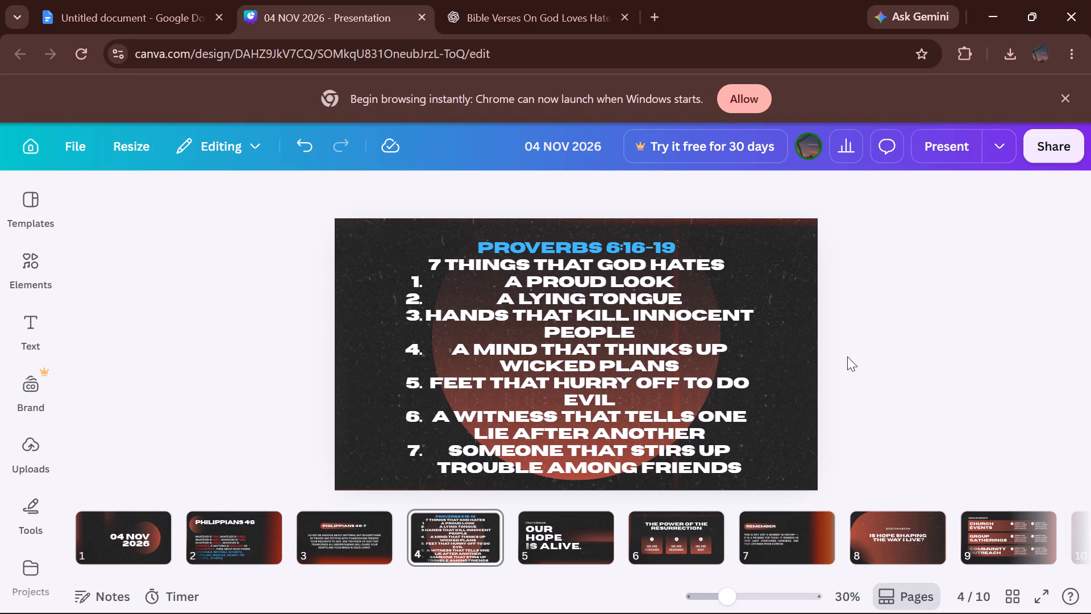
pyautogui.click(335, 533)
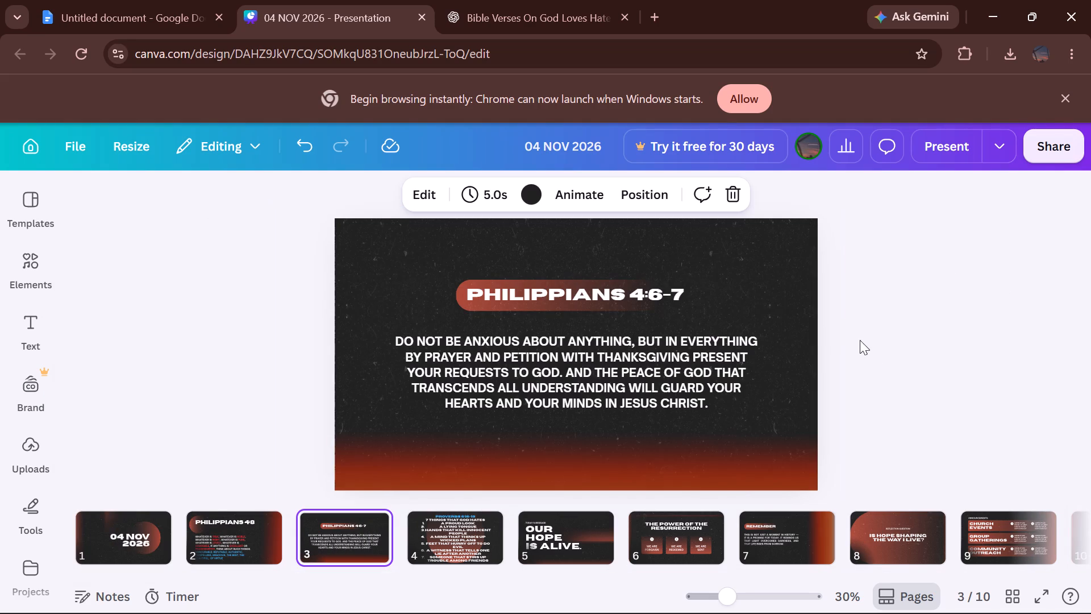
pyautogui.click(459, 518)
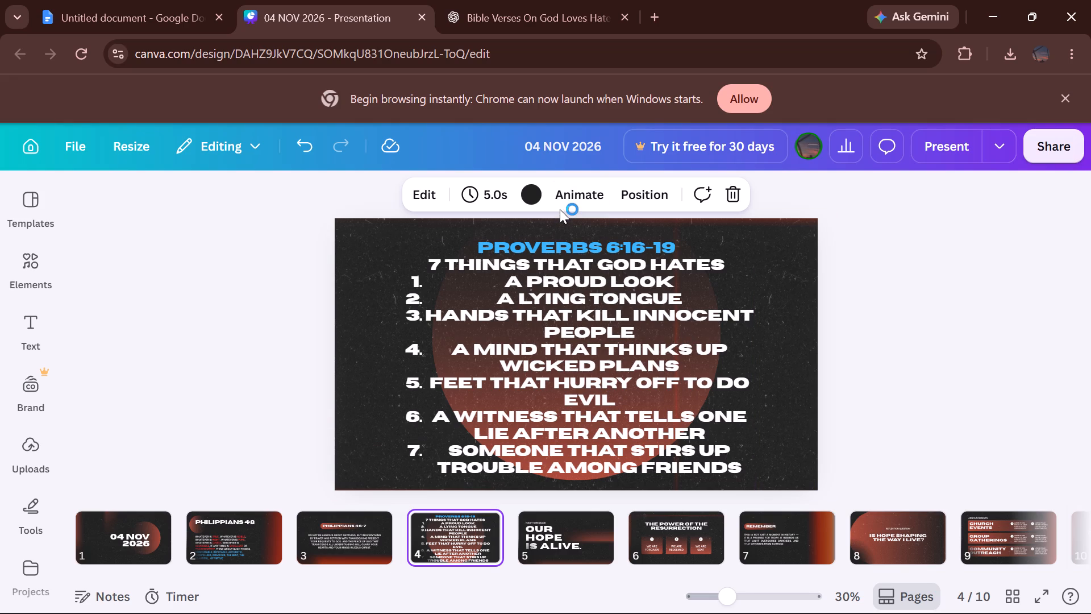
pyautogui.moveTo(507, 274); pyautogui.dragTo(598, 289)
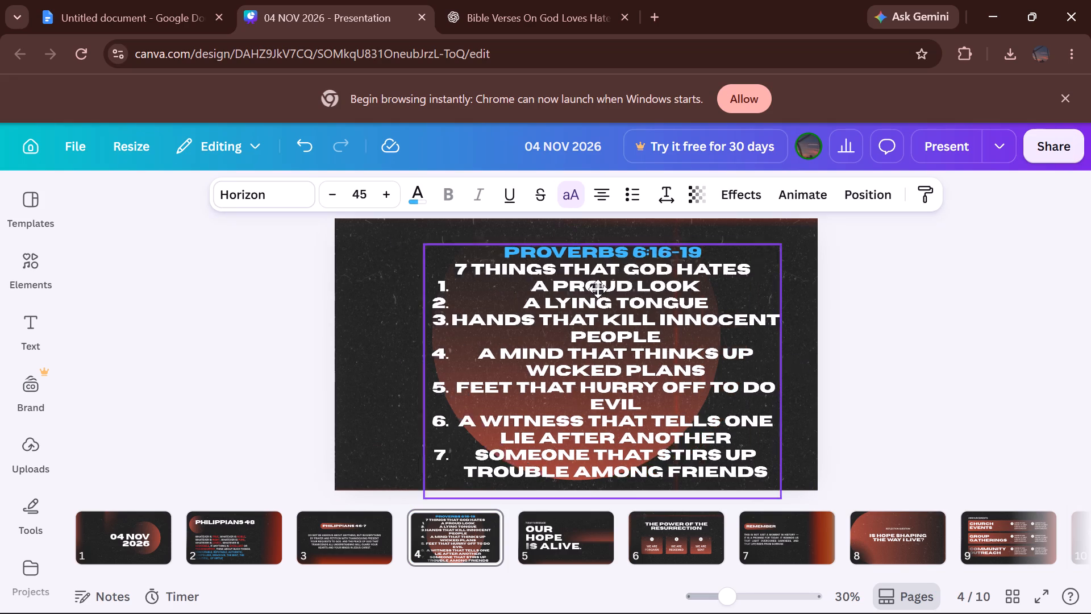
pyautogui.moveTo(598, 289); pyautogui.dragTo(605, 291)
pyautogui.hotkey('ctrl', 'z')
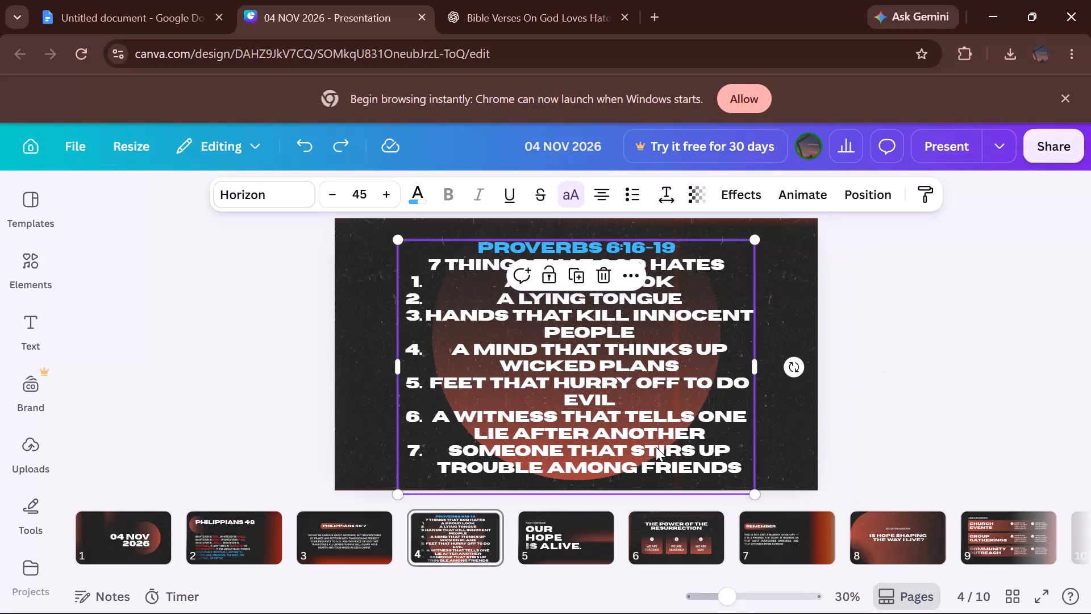
# On slide 4, colour list item 1, "A proud look", red and item 2, "A lying tongue", light blue.
pyautogui.click(633, 371)
pyautogui.moveTo(673, 283); pyautogui.dragTo(520, 285)
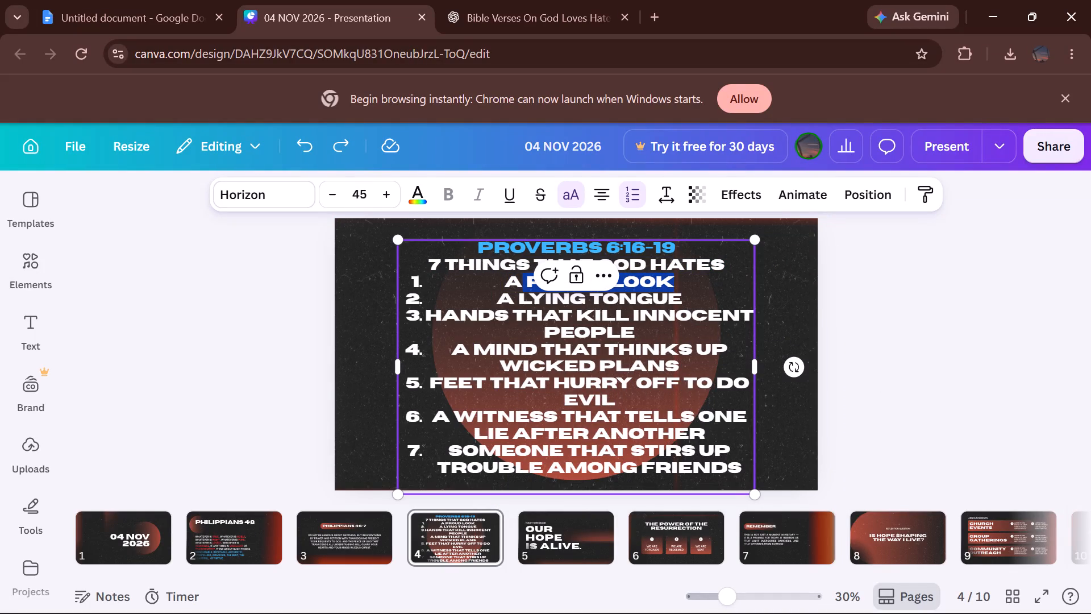
pyautogui.moveTo(520, 285); pyautogui.dragTo(507, 282)
pyautogui.click(415, 204)
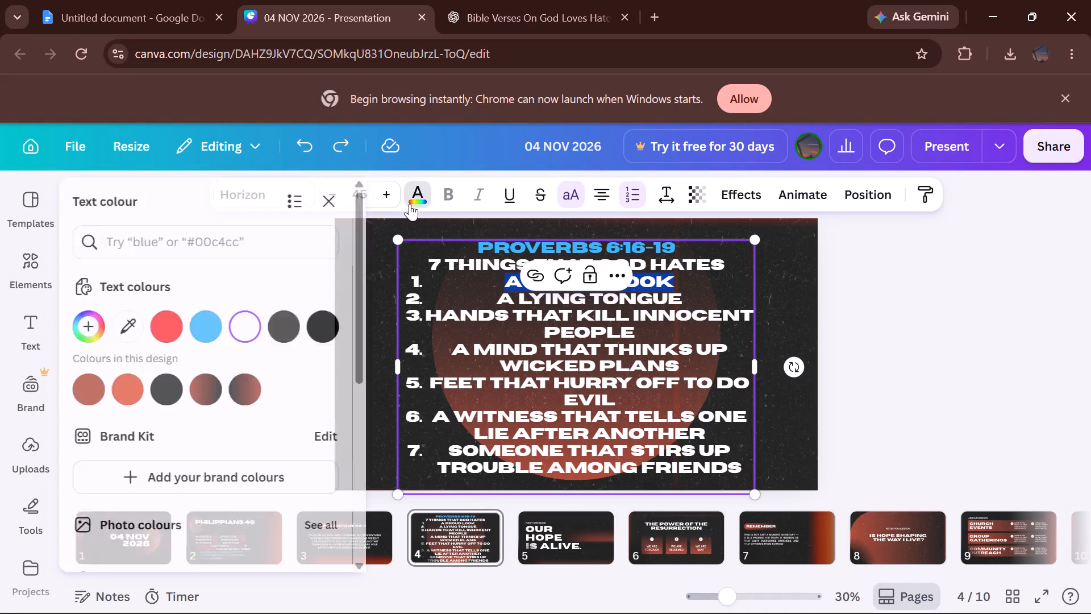
pyautogui.click(165, 374)
pyautogui.click(744, 302)
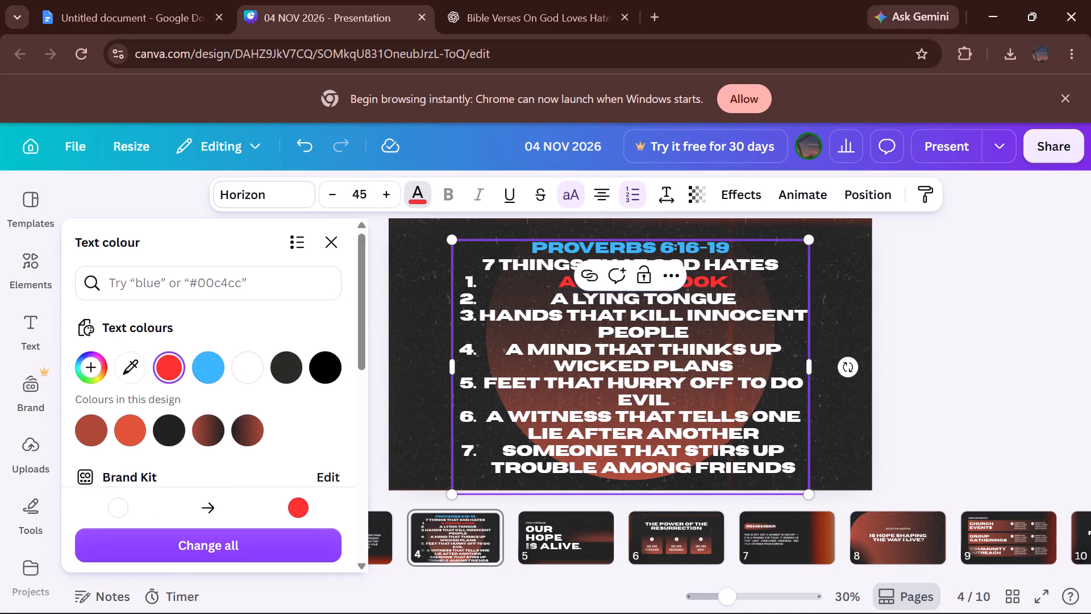
pyautogui.moveTo(742, 300); pyautogui.dragTo(552, 296)
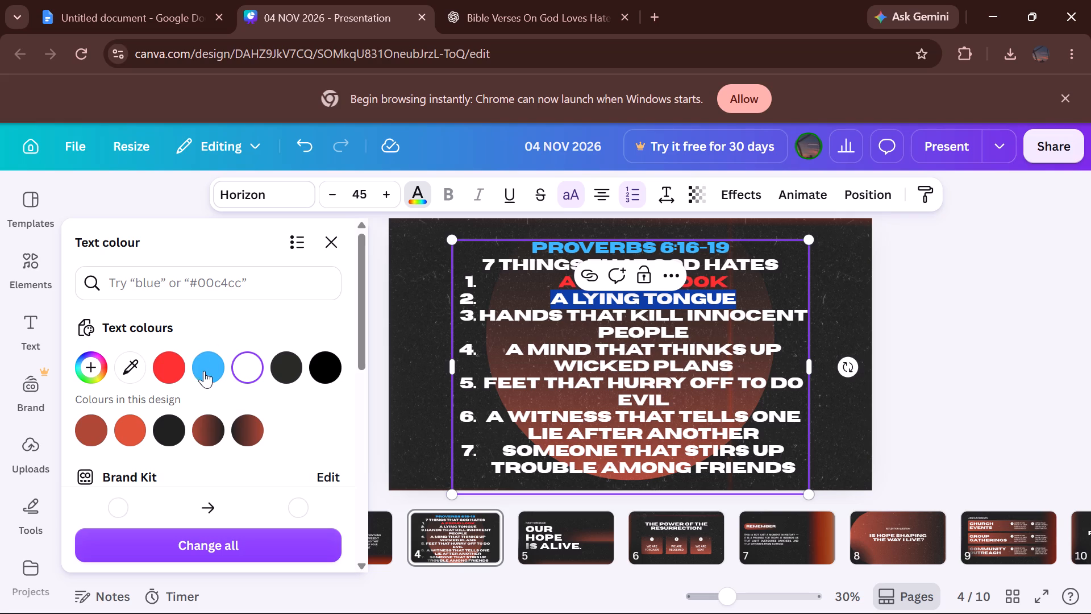
pyautogui.click(204, 371)
# Continue the alternating colours on slide 4's list, making items 3 and 5 red and items 4 and 6 light blue.
pyautogui.moveTo(714, 327); pyautogui.dragTo(482, 315)
pyautogui.click(162, 364)
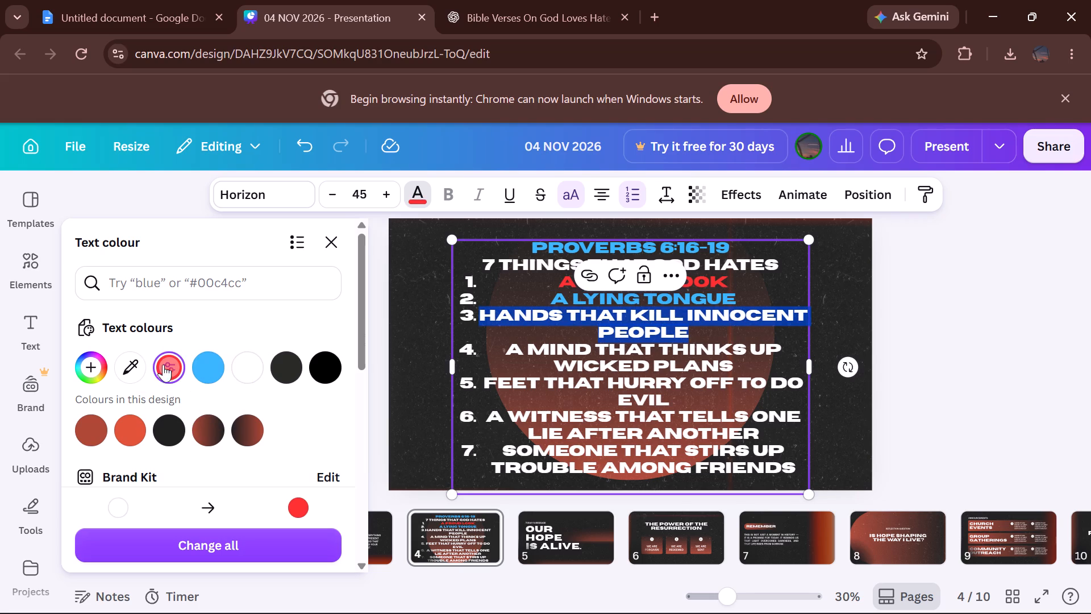
pyautogui.moveTo(505, 356); pyautogui.dragTo(757, 363)
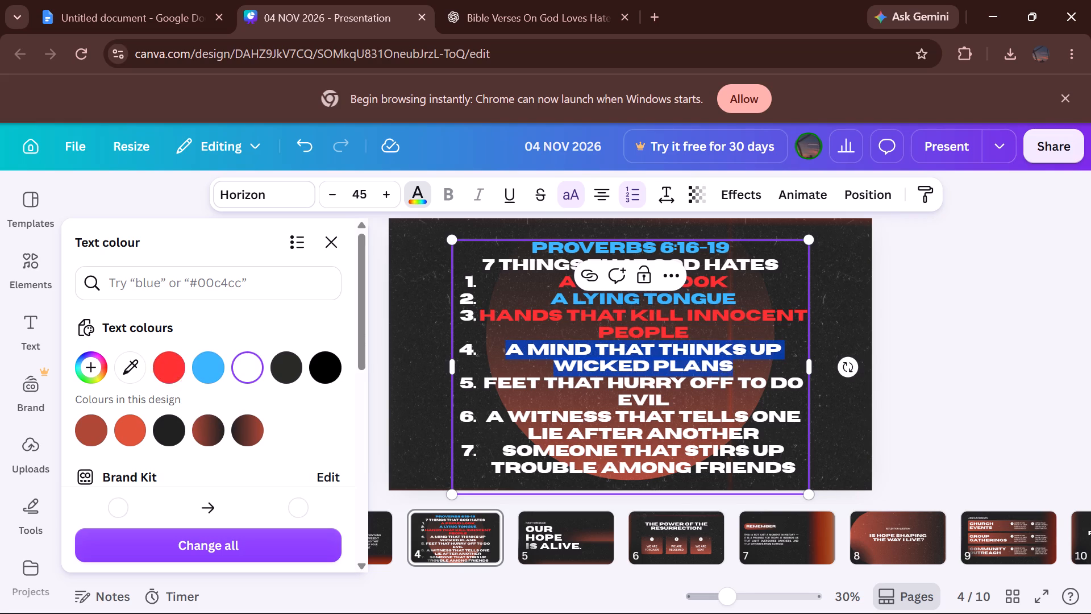
pyautogui.click(203, 362)
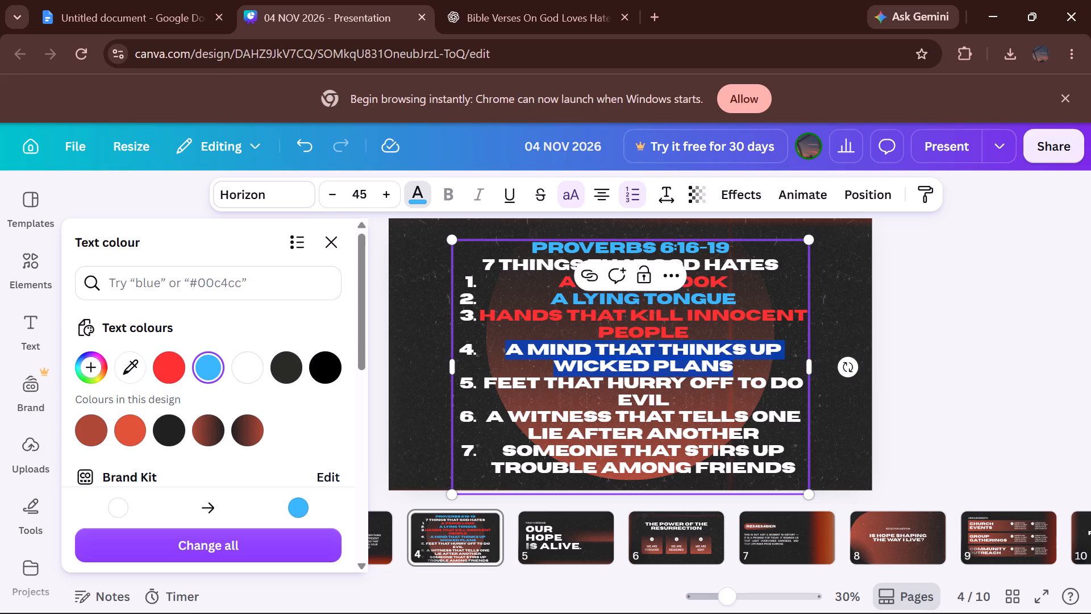
pyautogui.moveTo(483, 383); pyautogui.dragTo(685, 400)
pyautogui.click(156, 368)
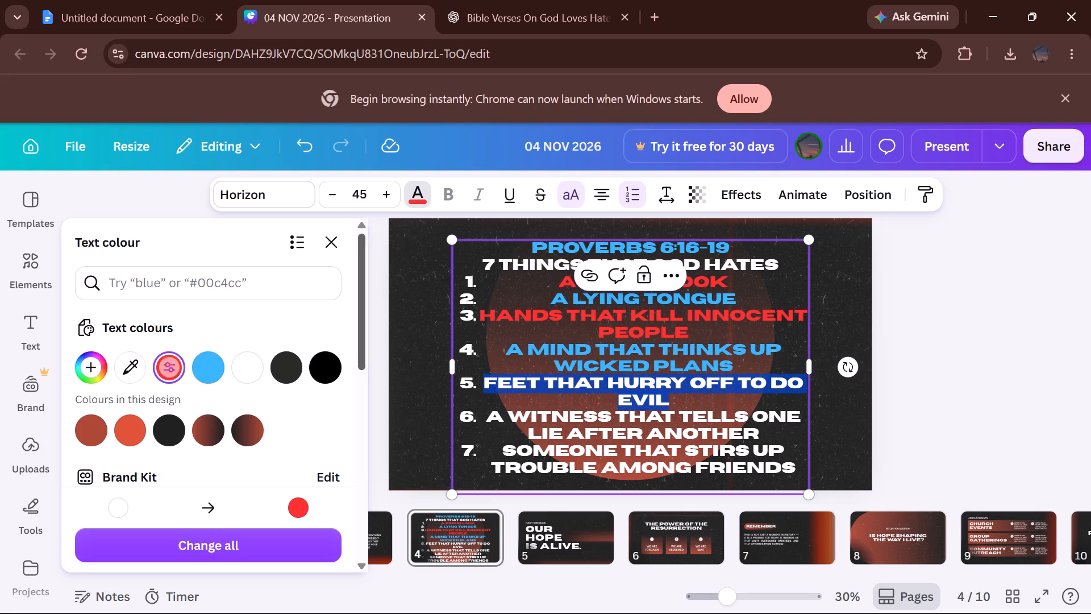
pyautogui.moveTo(489, 413); pyautogui.dragTo(761, 420)
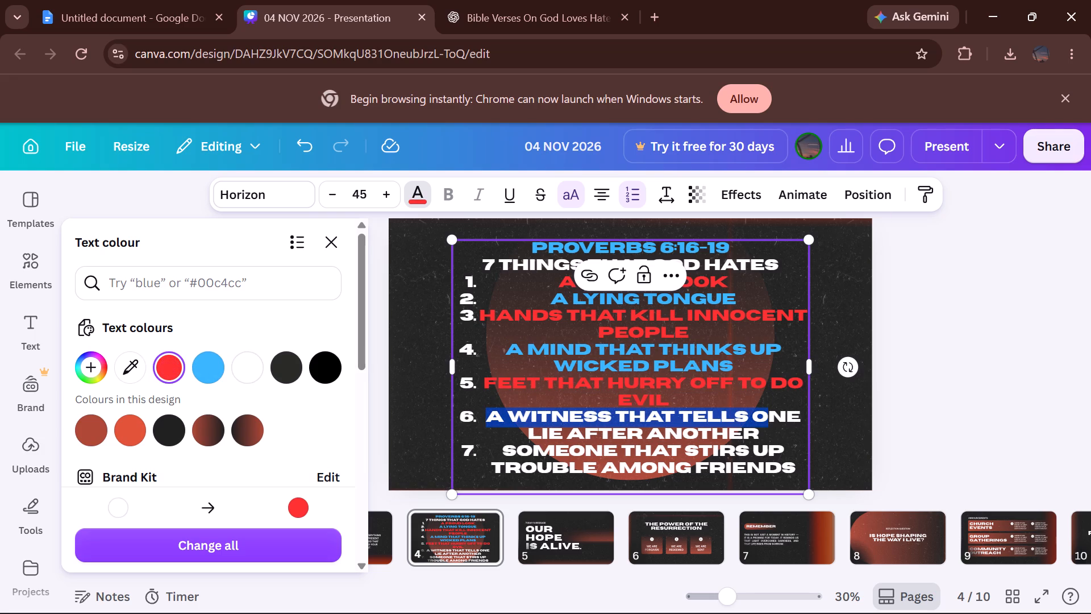
pyautogui.moveTo(761, 420); pyautogui.dragTo(768, 435)
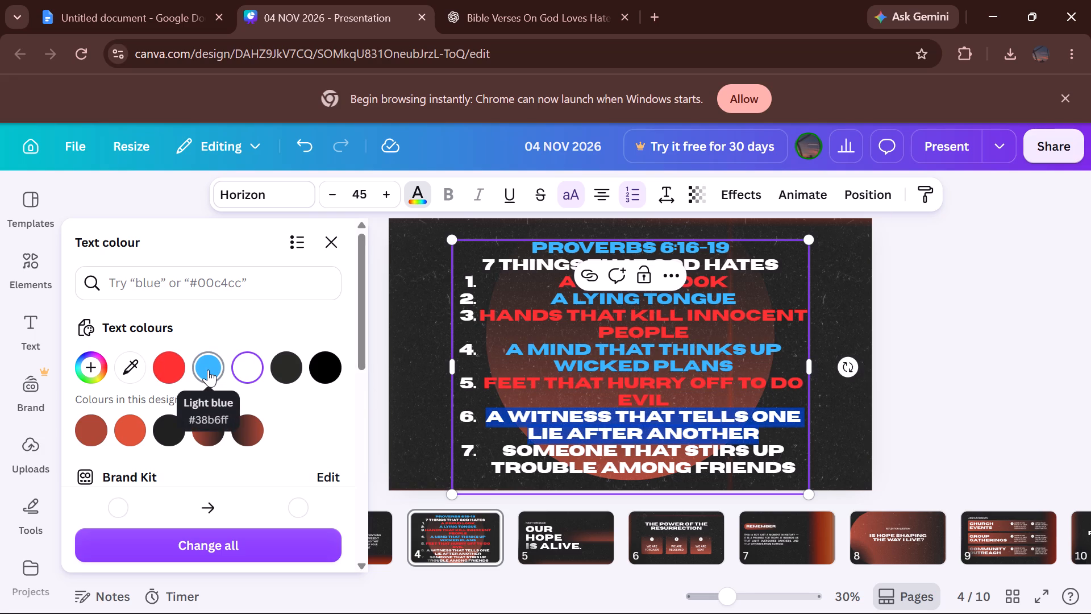
pyautogui.click(208, 370)
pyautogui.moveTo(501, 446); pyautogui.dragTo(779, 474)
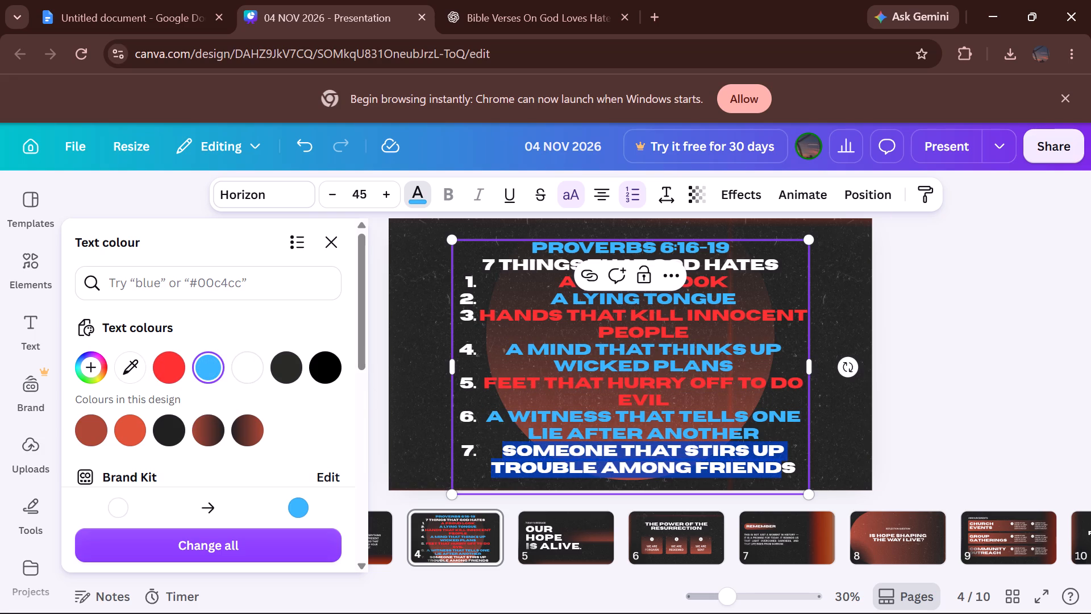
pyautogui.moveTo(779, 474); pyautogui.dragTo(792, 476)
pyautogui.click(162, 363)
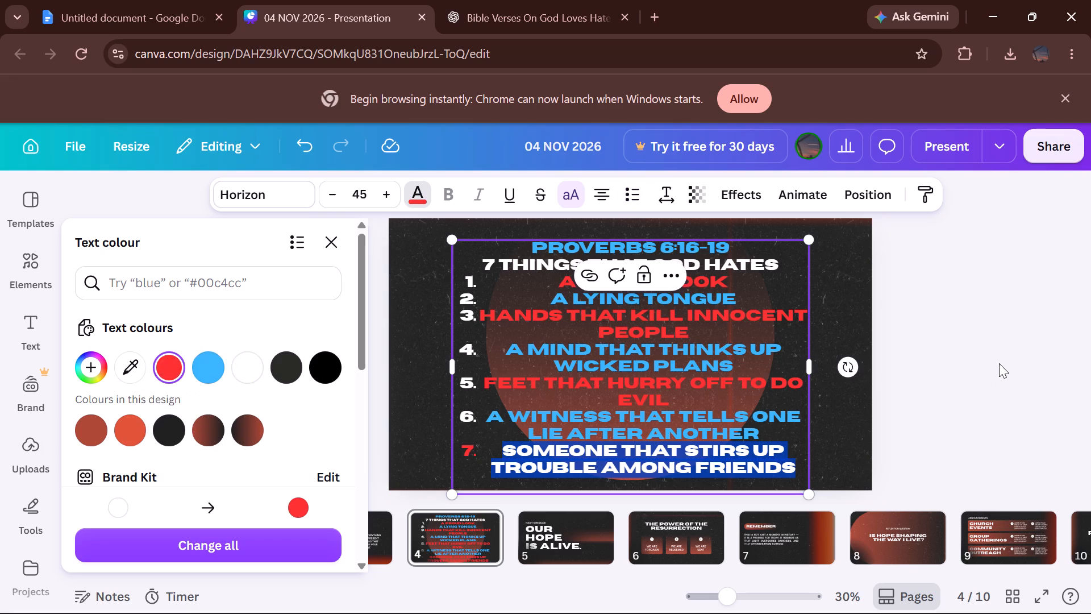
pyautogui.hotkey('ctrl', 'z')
# Colour list item 7, "Someone that stirs up trouble among friends", red on slide 4.
pyautogui.click(782, 462)
pyautogui.moveTo(795, 471); pyautogui.dragTo(660, 462)
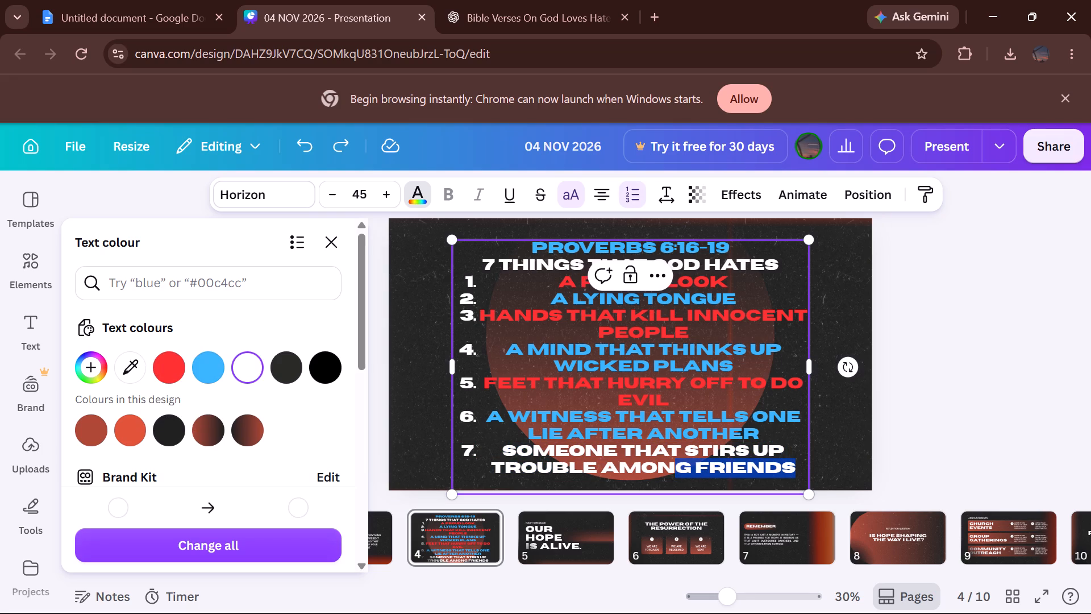
pyautogui.moveTo(660, 462); pyautogui.dragTo(507, 449)
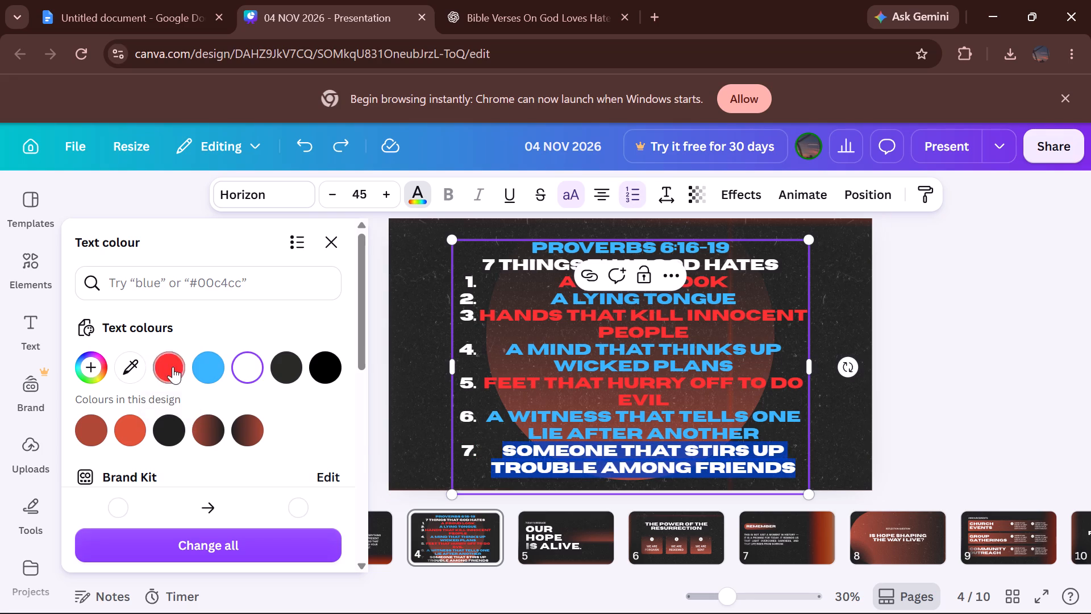
pyautogui.click(173, 367)
pyautogui.click(948, 298)
pyautogui.click(802, 426)
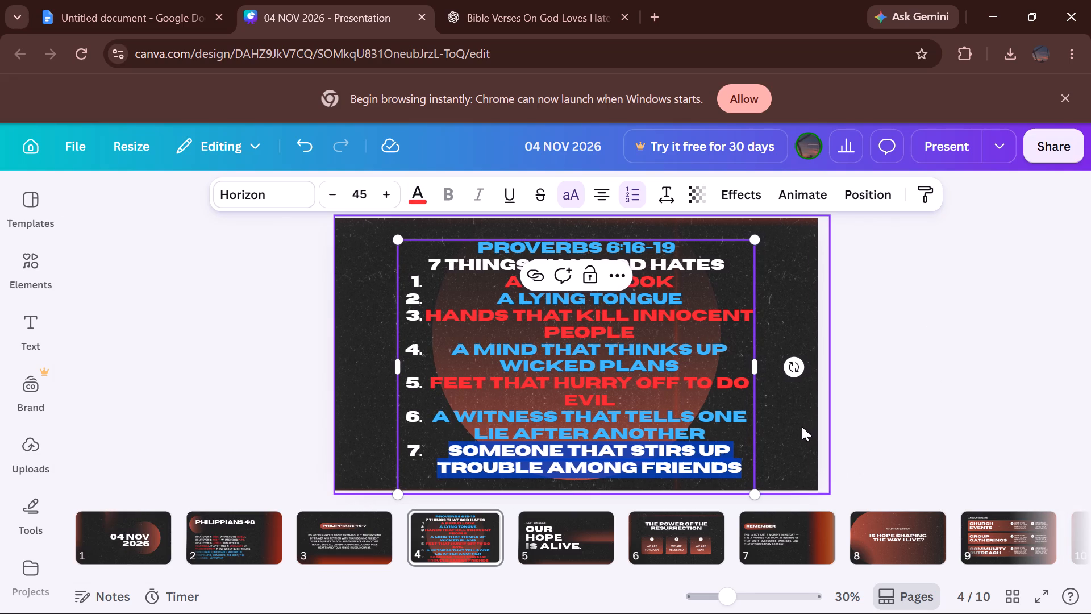
pyautogui.click(1021, 289)
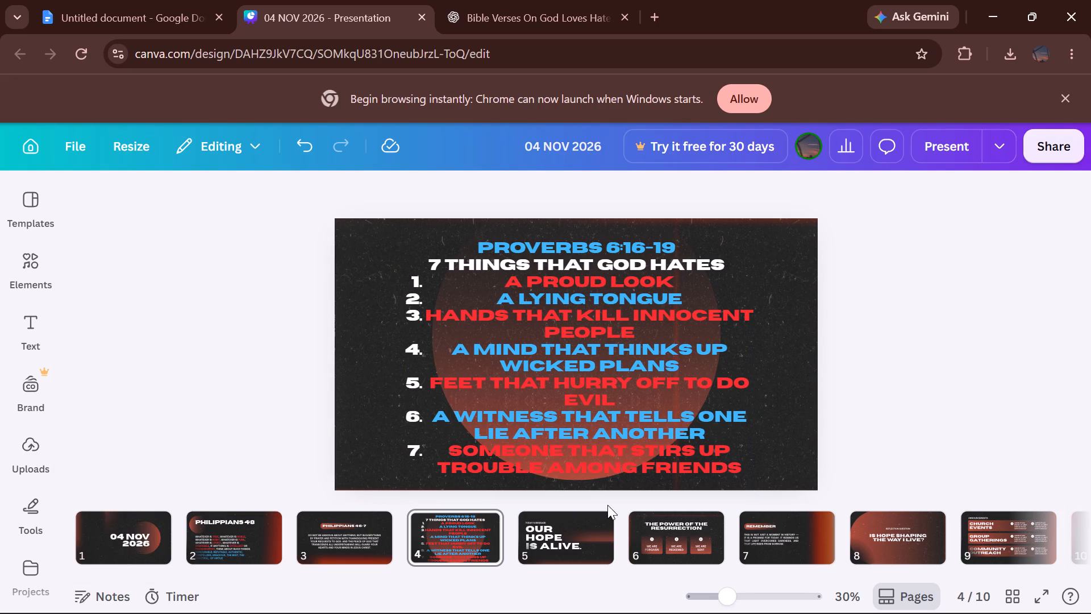
# Open slide 5, switch to the Google Docs document and copy the promise verses starting from Hebrews 13:5.
pyautogui.click(592, 531)
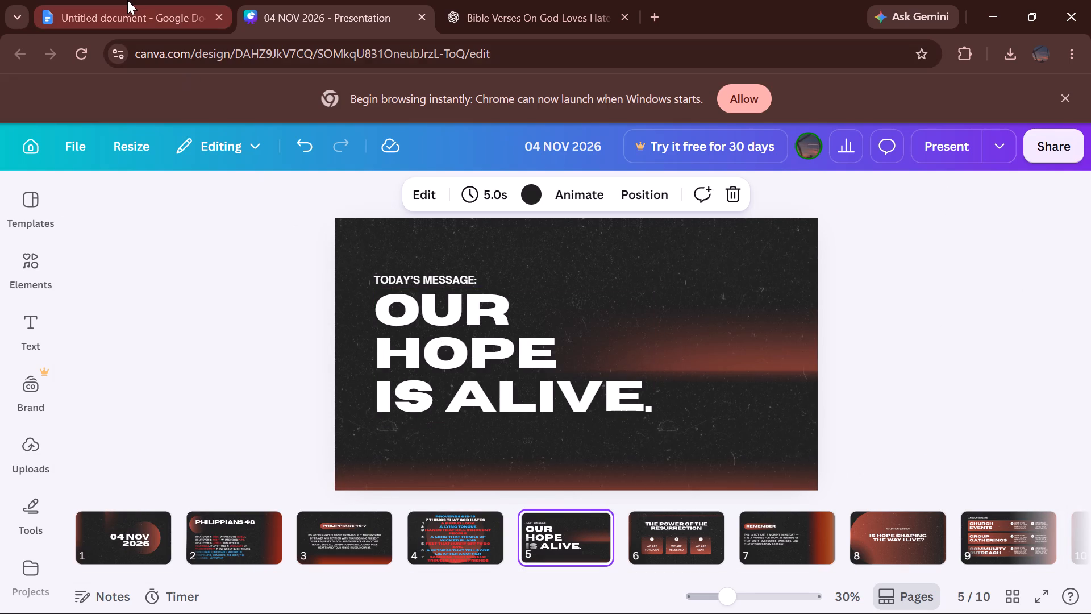
pyautogui.click(127, 0)
pyautogui.scroll(-2, 478, 317)
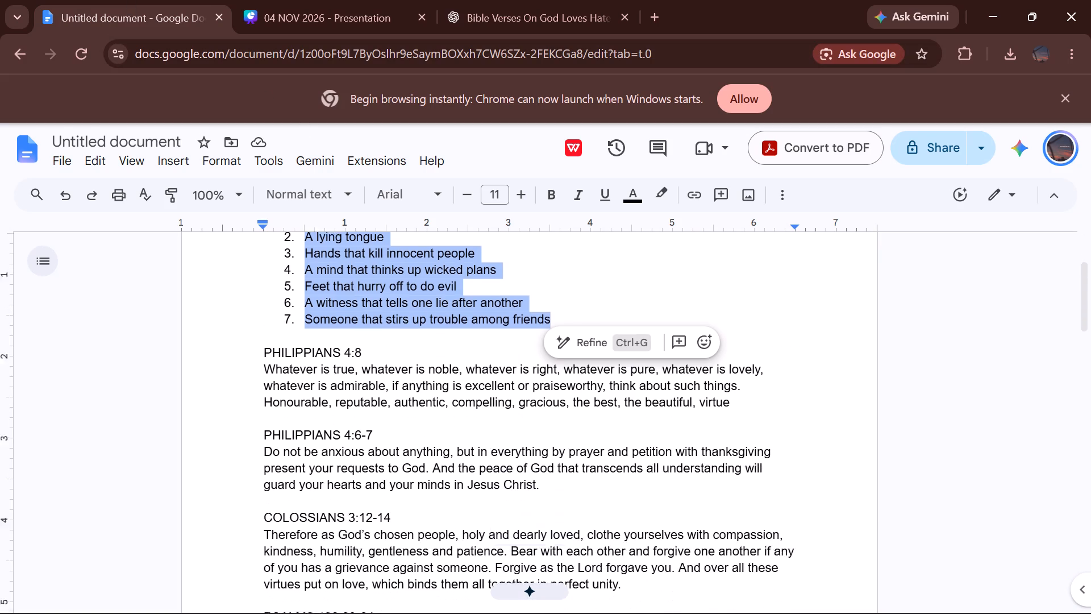
pyautogui.scroll(-2, 478, 317)
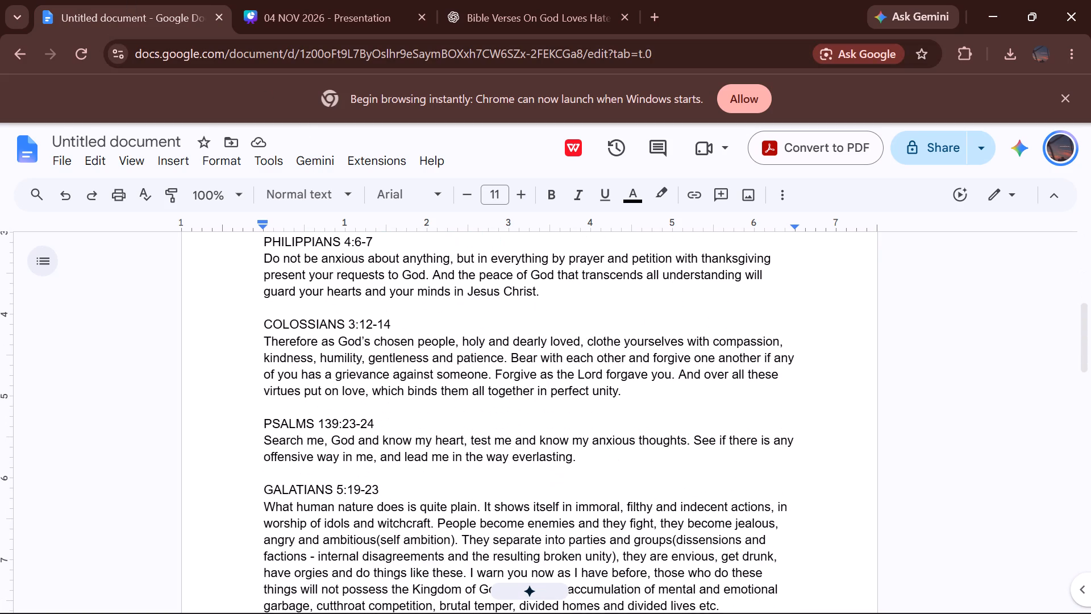
pyautogui.scroll(-8, 478, 317)
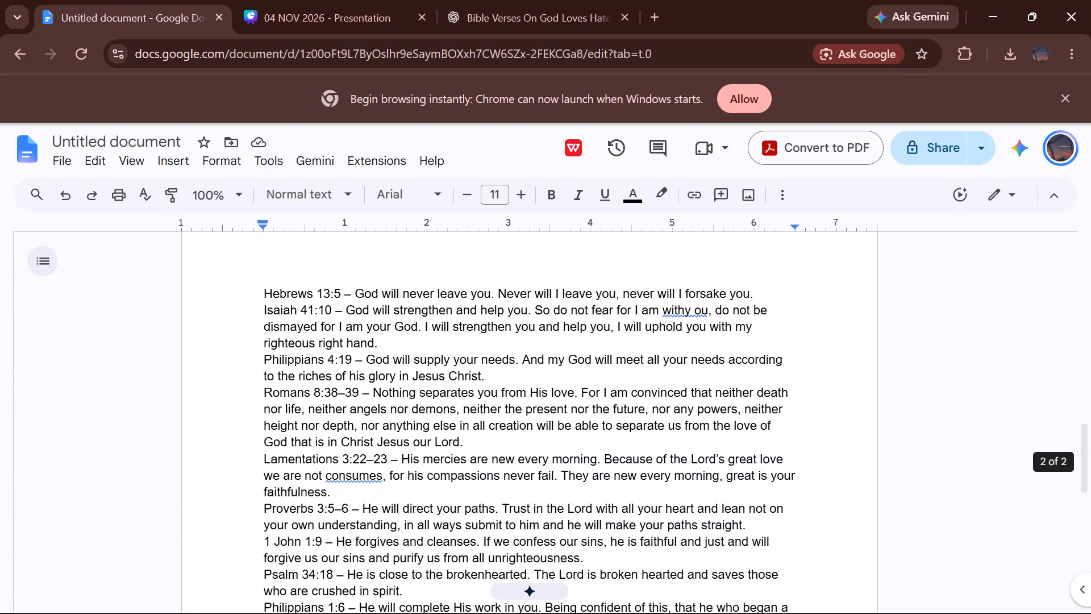
pyautogui.scroll(1, 481, 320)
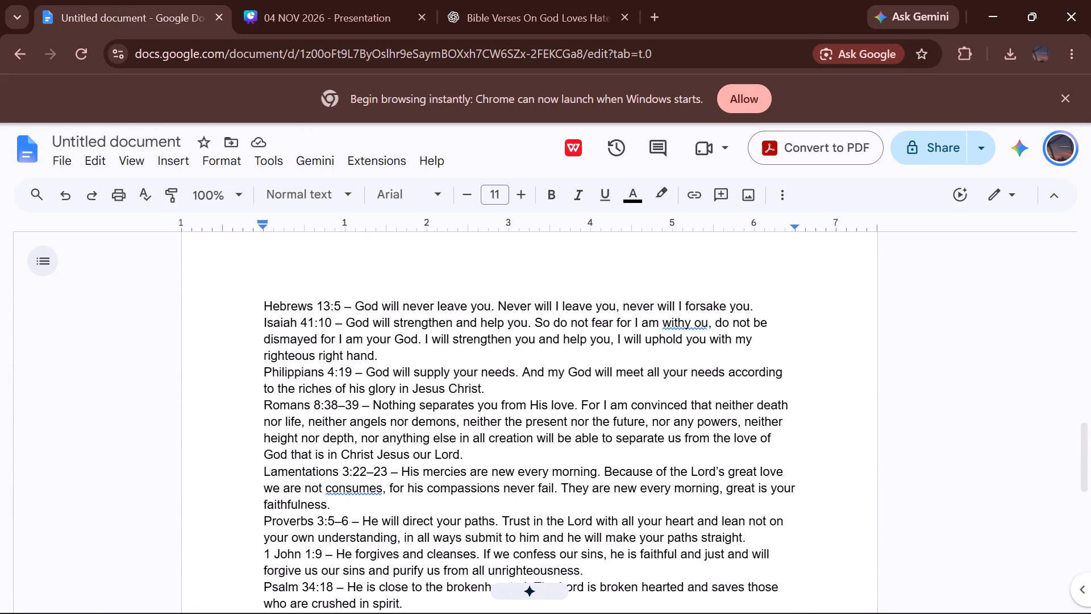
pyautogui.moveTo(261, 302); pyautogui.dragTo(346, 558)
pyautogui.hotkey('ctrl', 'c')
# Return to the Canva presentation and paste the copied promise verses onto slide 5.
pyautogui.click(332, 0)
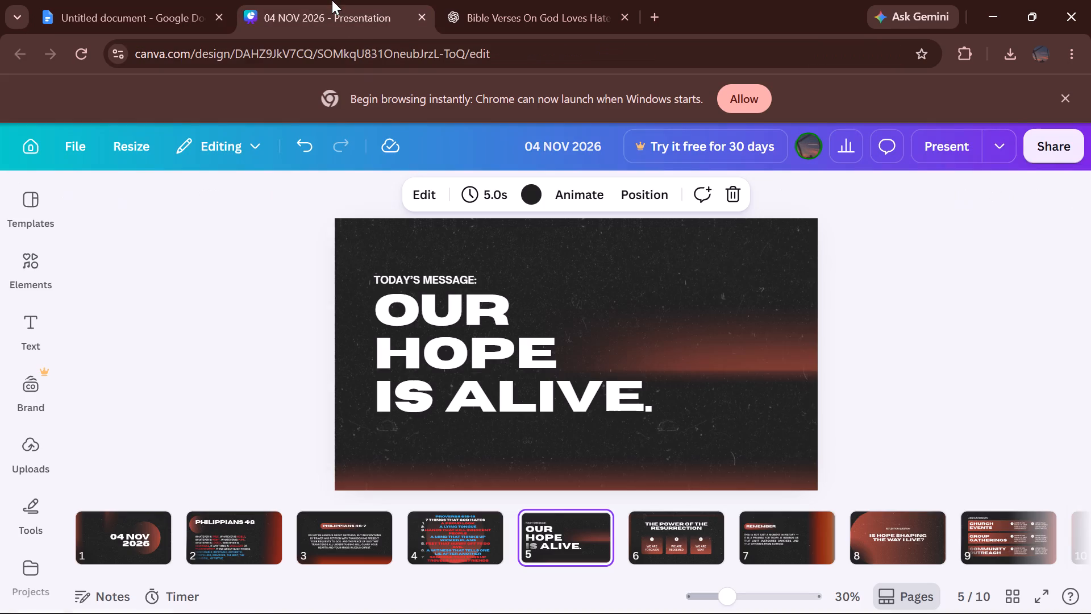
pyautogui.click(540, 389)
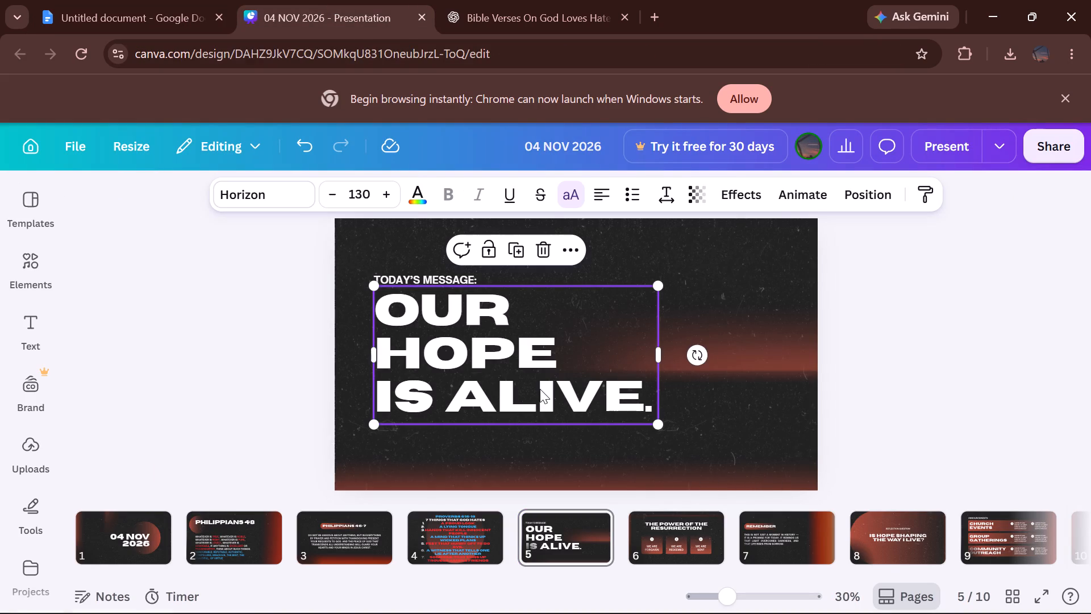
pyautogui.hotkey('ctrl', 'a')
pyautogui.hotkey('ctrl', 'v')
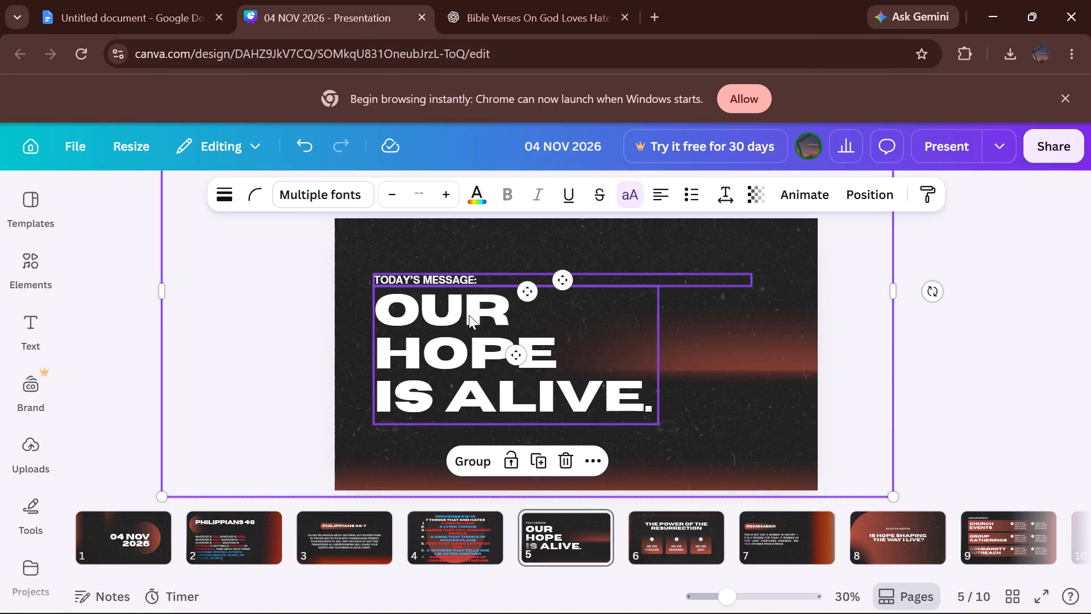
# Delete the text box of promise verses that was pasted over slide 5's existing title.
pyautogui.click(469, 315)
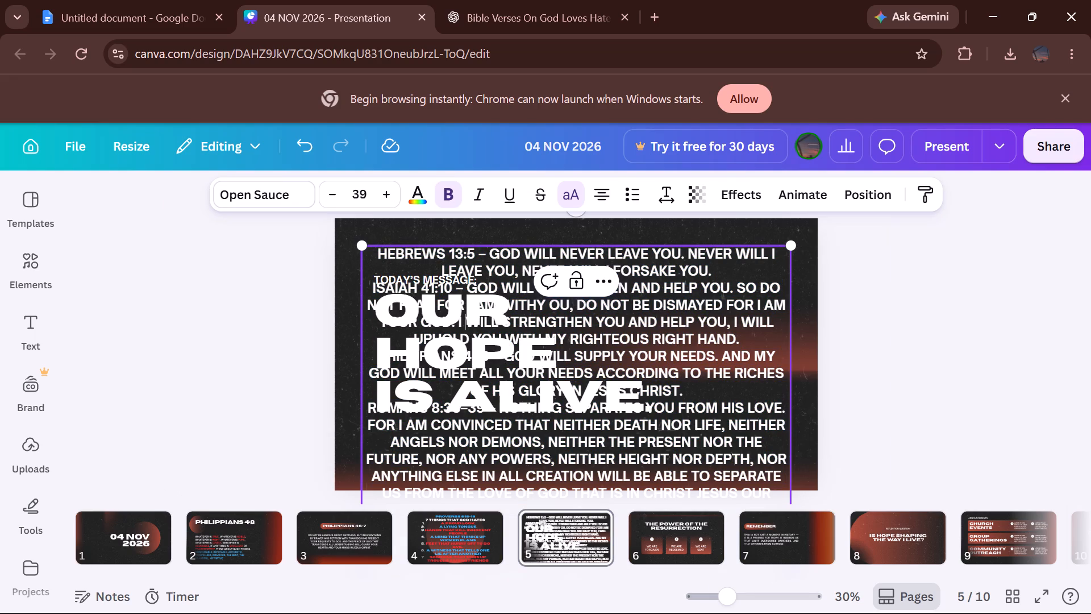
pyautogui.hotkey('ctrl', 'a')
pyautogui.click(419, 198)
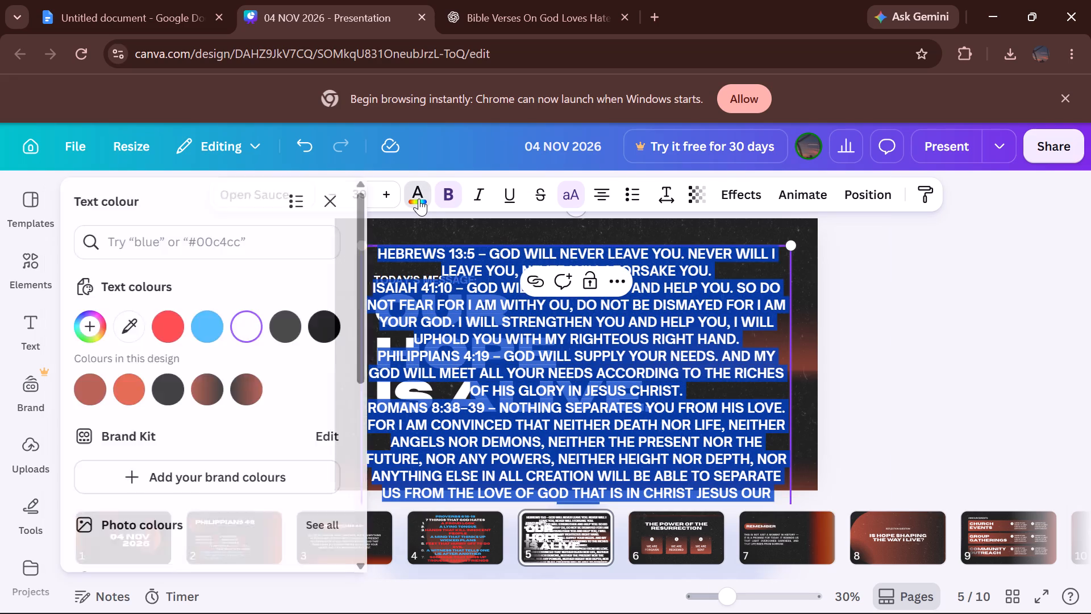
pyautogui.scroll(-1, 315, 418)
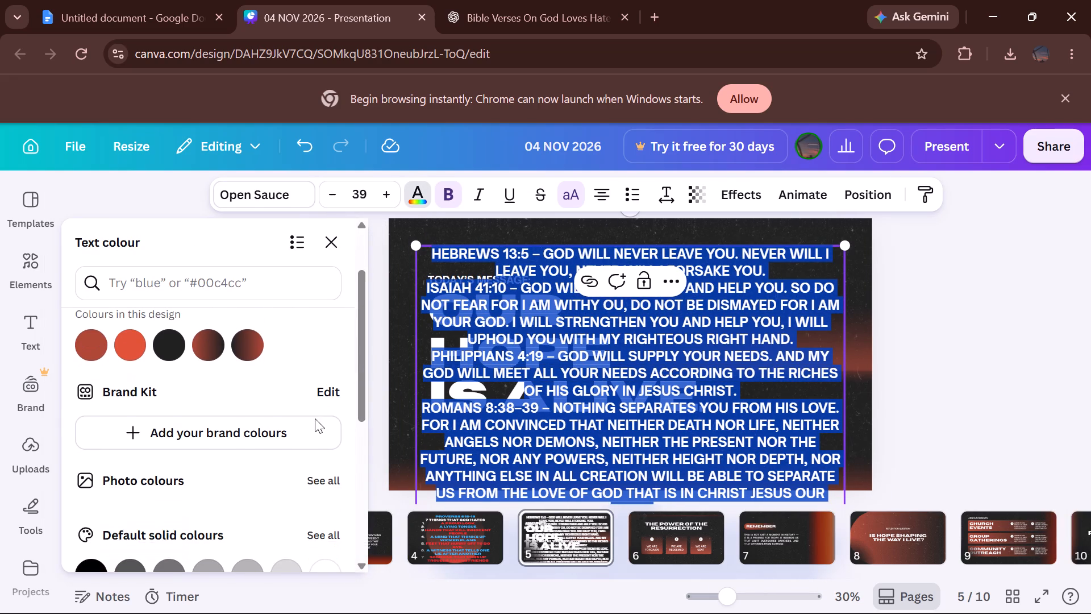
pyautogui.press('Delete')
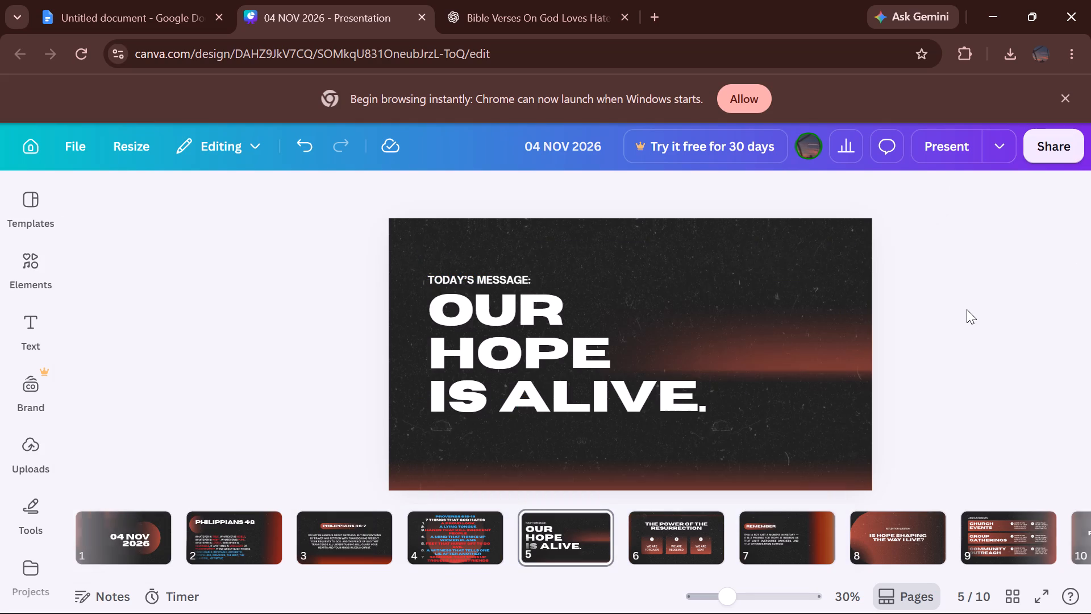
# Delete the "Today's message:" line above the title on slide 5.
pyautogui.click(535, 369)
pyautogui.click(535, 369)
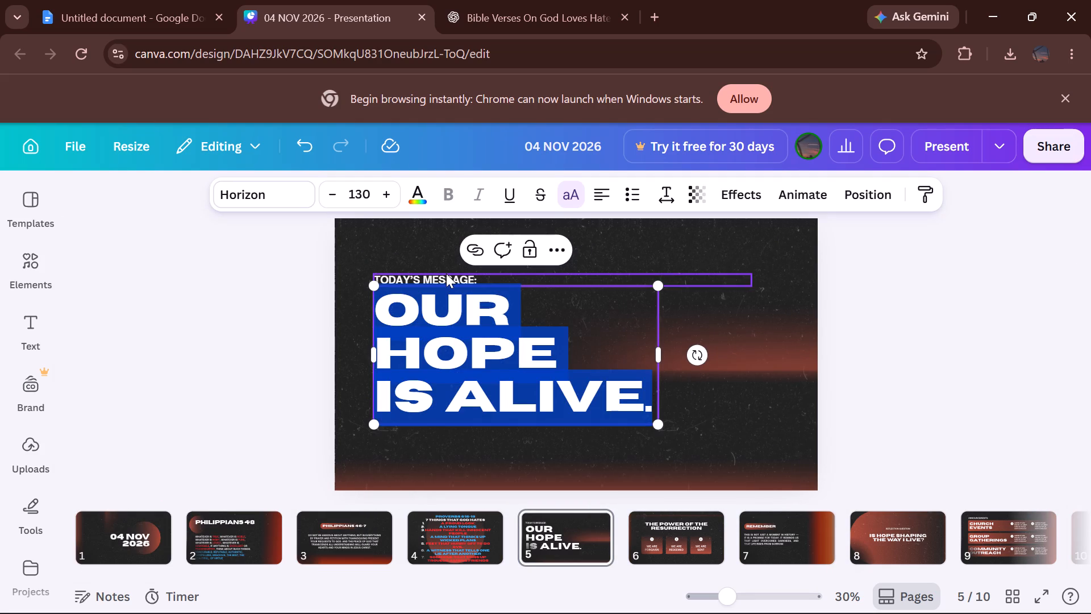
pyautogui.click(446, 273)
pyautogui.press('Delete')
# Replace the "Our hope is alive." title on slide 5 with the copied promise verses.
pyautogui.tripleClick(519, 367)
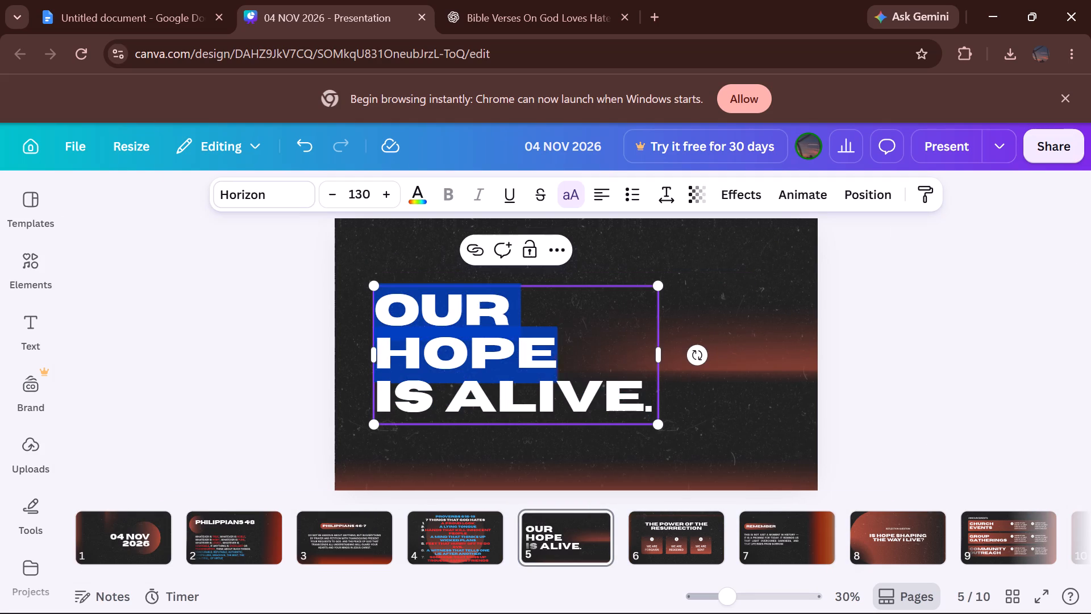
pyautogui.hotkey('ctrl', 'a')
pyautogui.hotkey('ctrl', 'v')
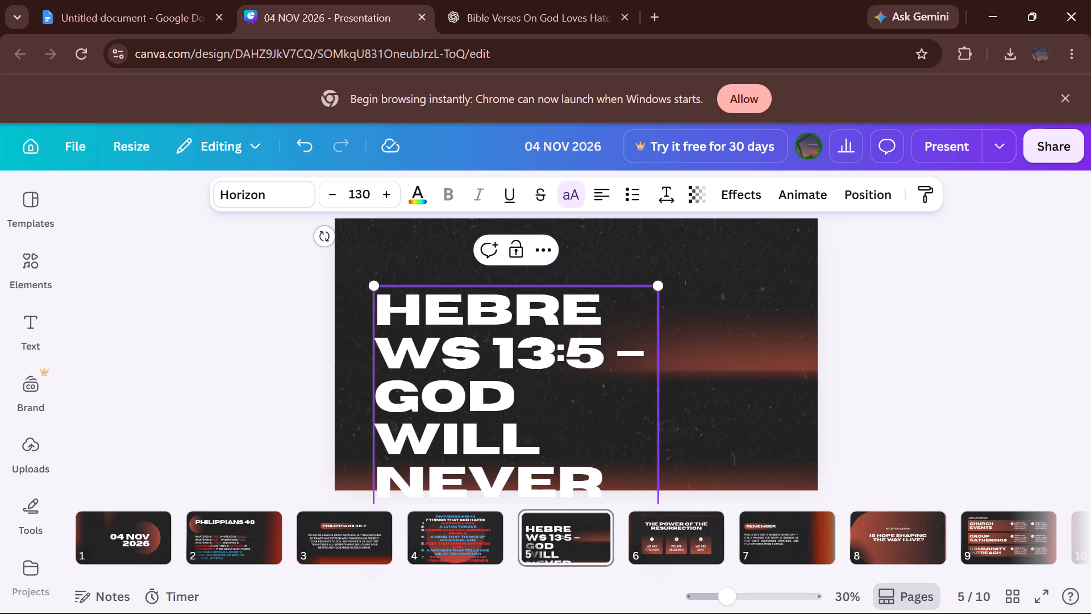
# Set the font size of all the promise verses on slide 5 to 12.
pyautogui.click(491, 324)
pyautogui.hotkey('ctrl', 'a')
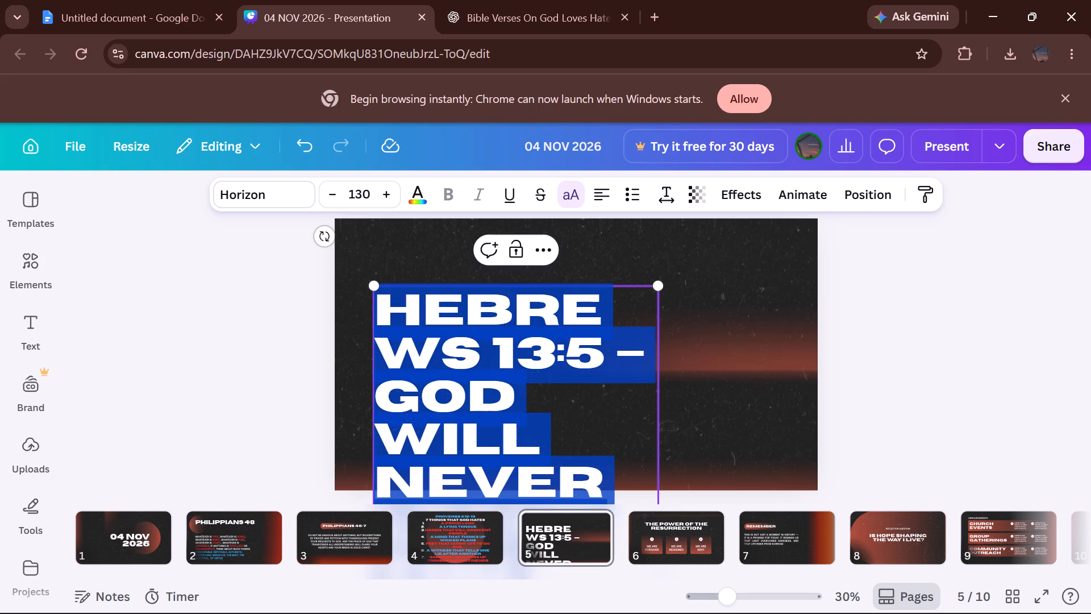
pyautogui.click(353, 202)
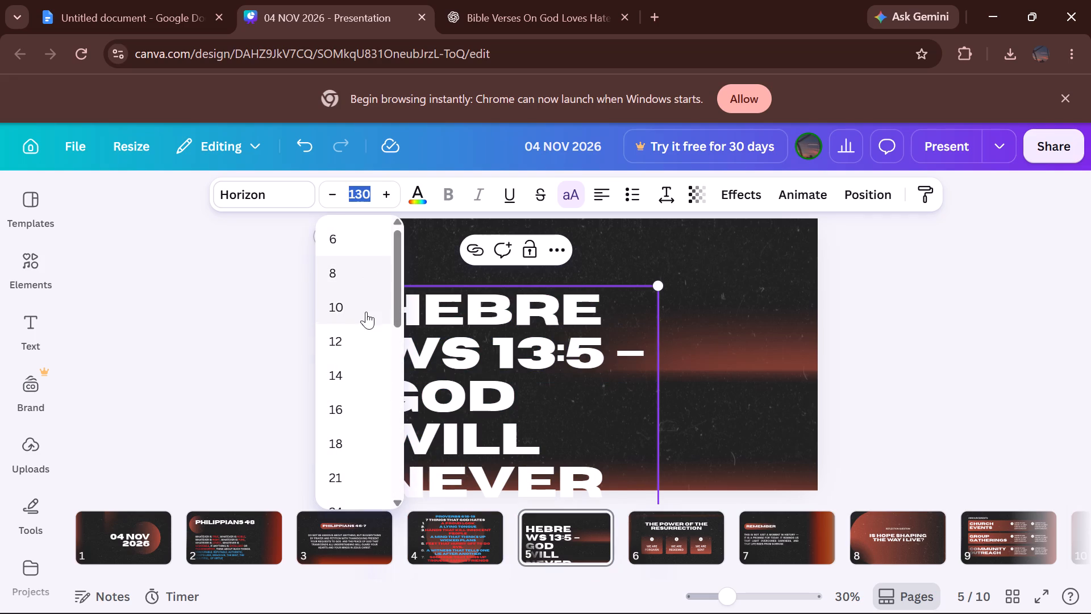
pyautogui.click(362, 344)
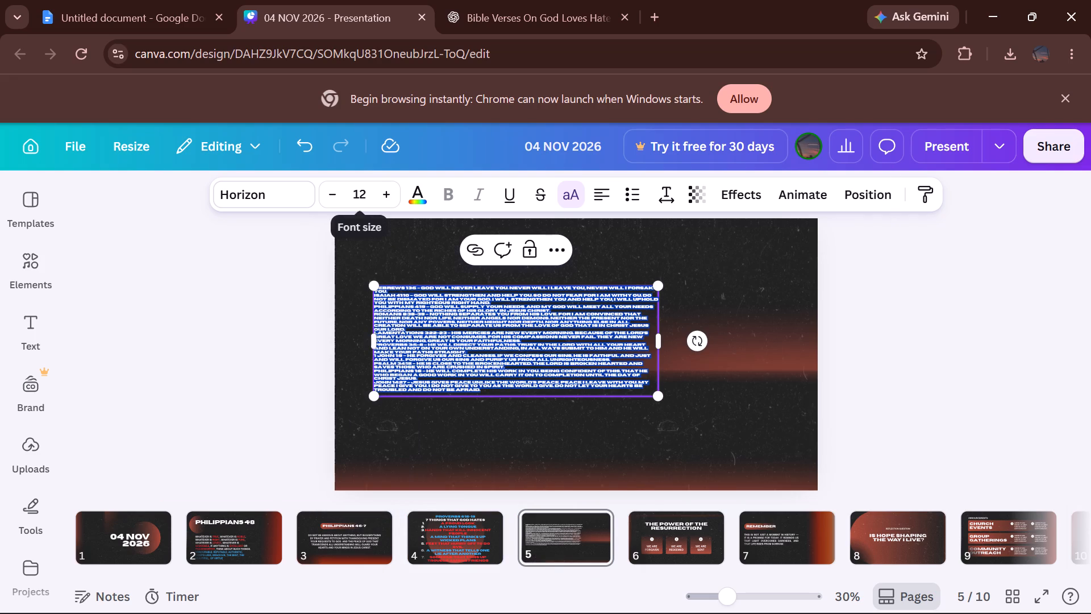
# Set the font size of all the promise verses on slide 5 to 21.
pyautogui.click(361, 196)
pyautogui.click(477, 340)
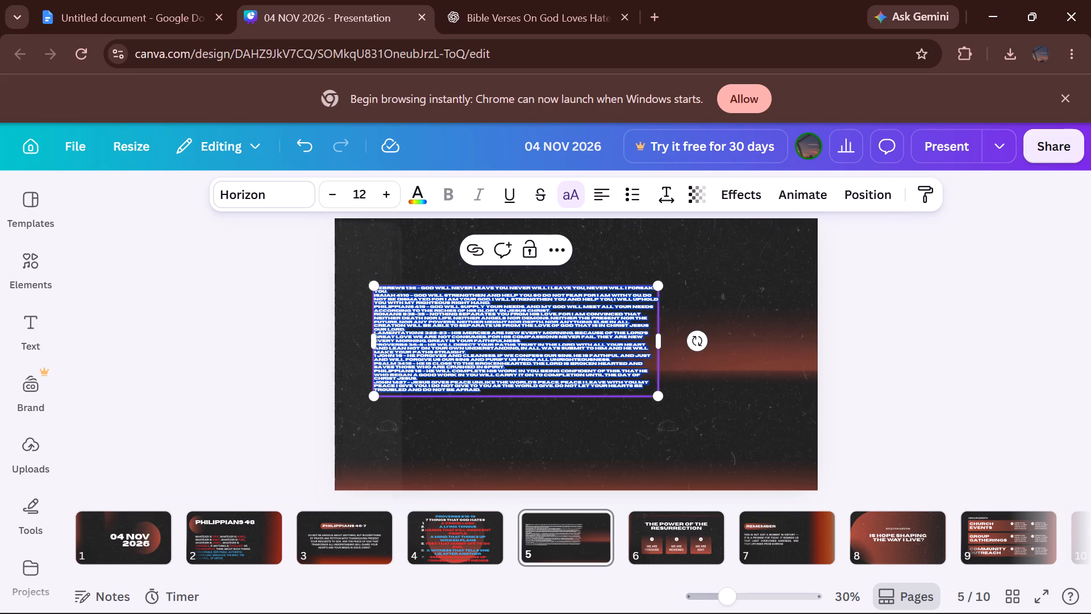
pyautogui.click(360, 202)
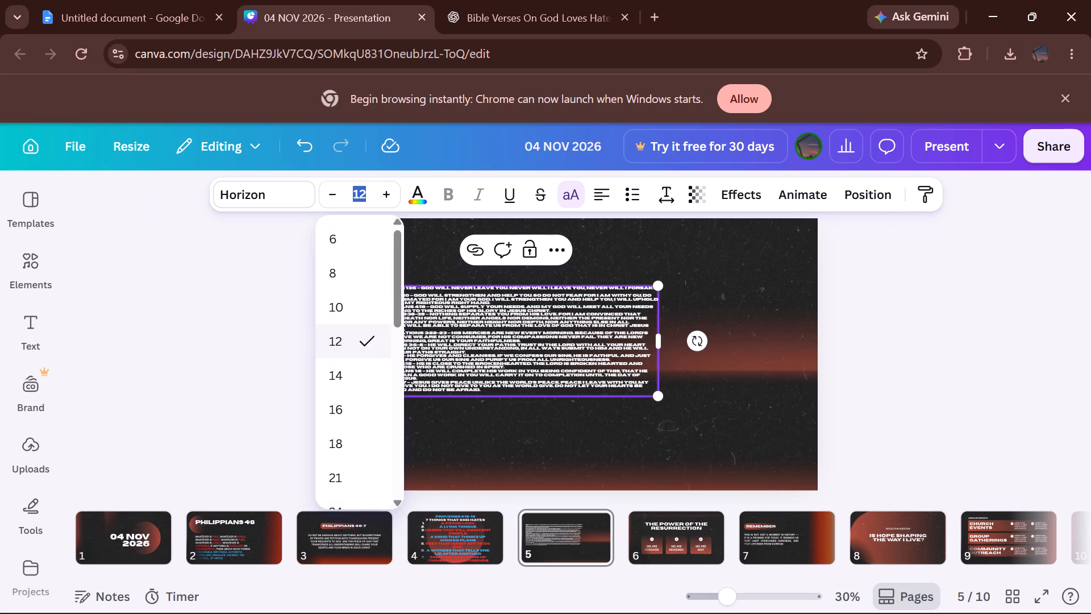
pyautogui.click(479, 344)
pyautogui.hotkey('ctrl', 'a')
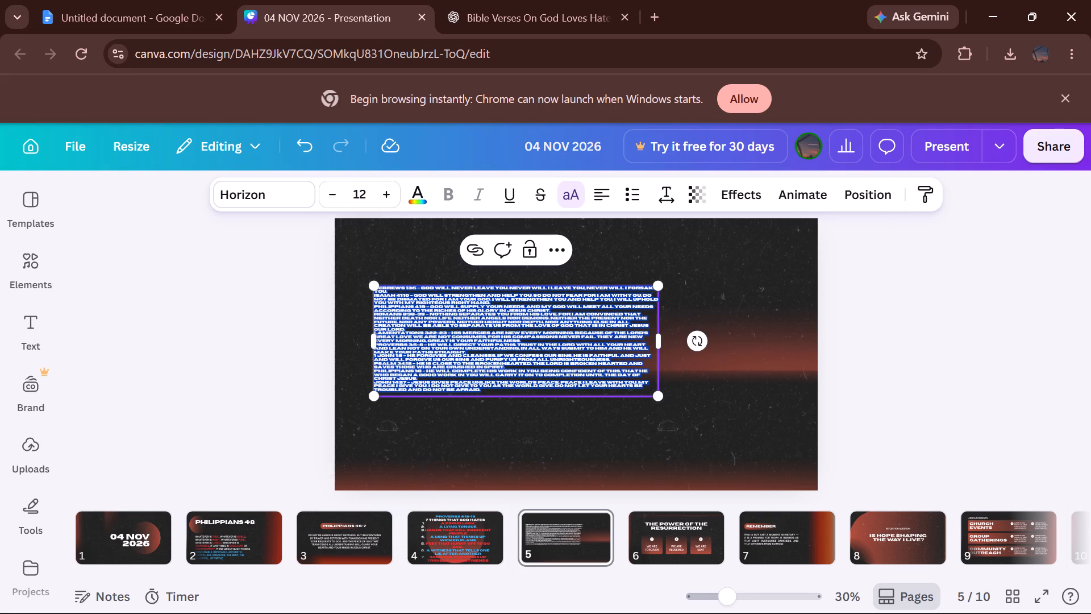
pyautogui.click(363, 188)
pyautogui.click(347, 481)
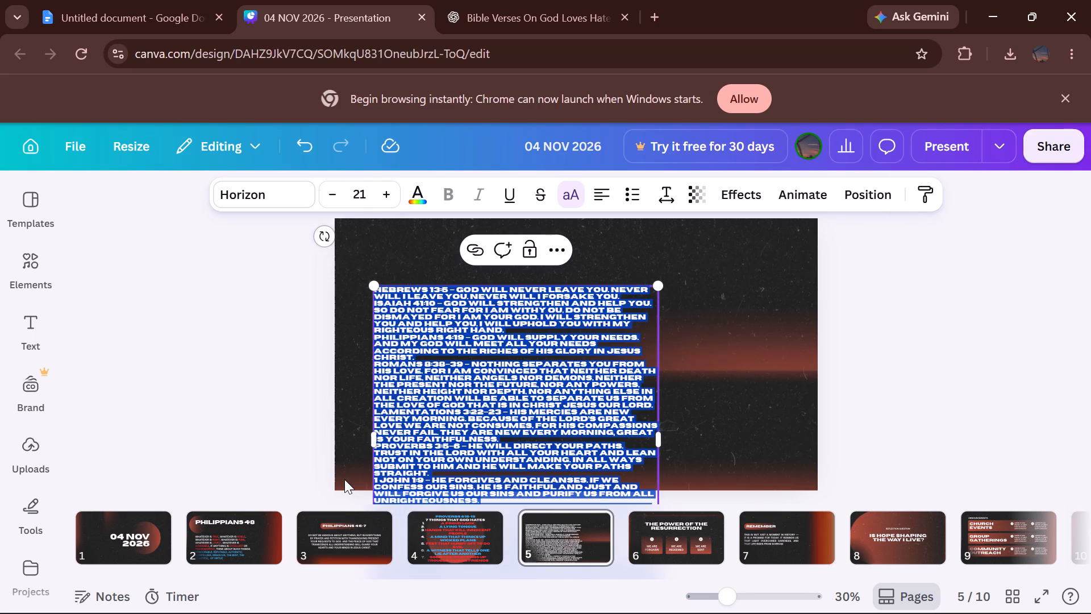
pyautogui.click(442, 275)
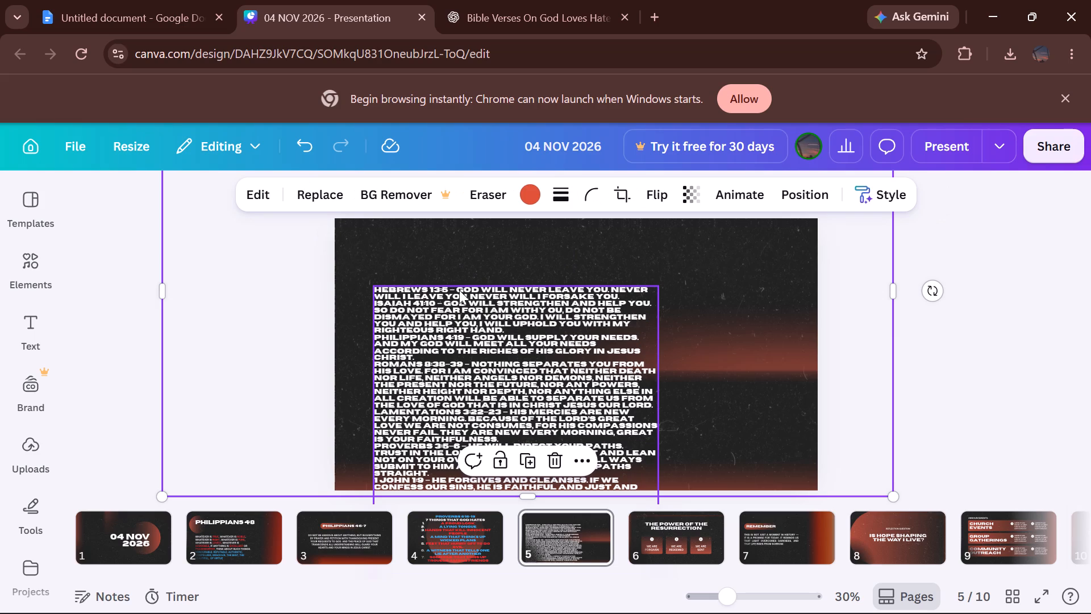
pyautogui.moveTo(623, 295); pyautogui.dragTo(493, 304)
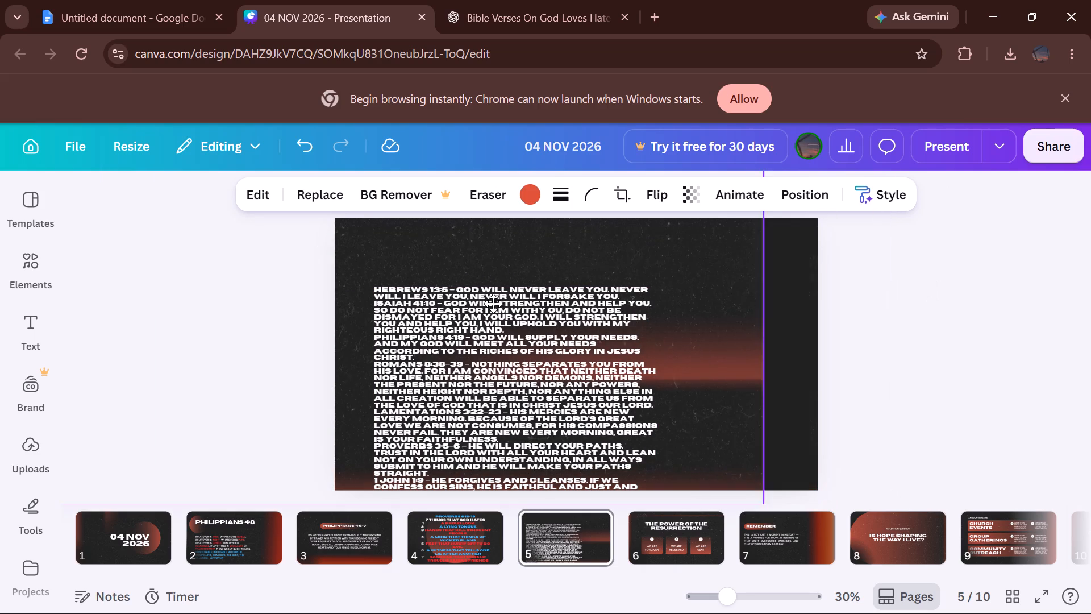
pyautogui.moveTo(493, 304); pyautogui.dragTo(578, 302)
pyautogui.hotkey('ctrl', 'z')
# Remove the wording after Hebrews 13:5 and Isaiah 41:10 on slide 5, keeping only the two references.
pyautogui.doubleClick(590, 304)
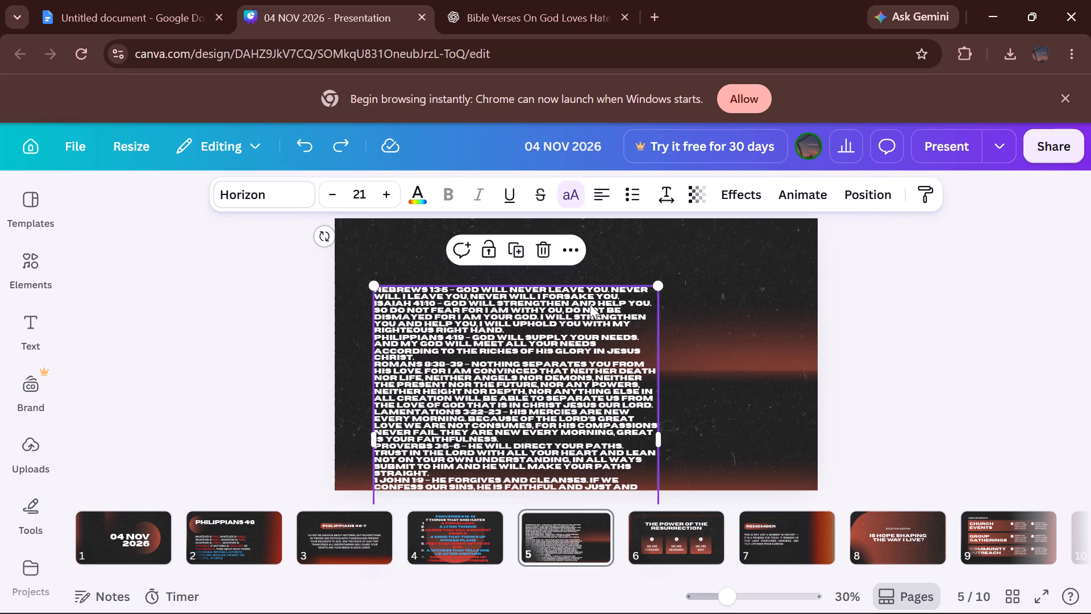
pyautogui.moveTo(623, 297); pyautogui.dragTo(494, 300)
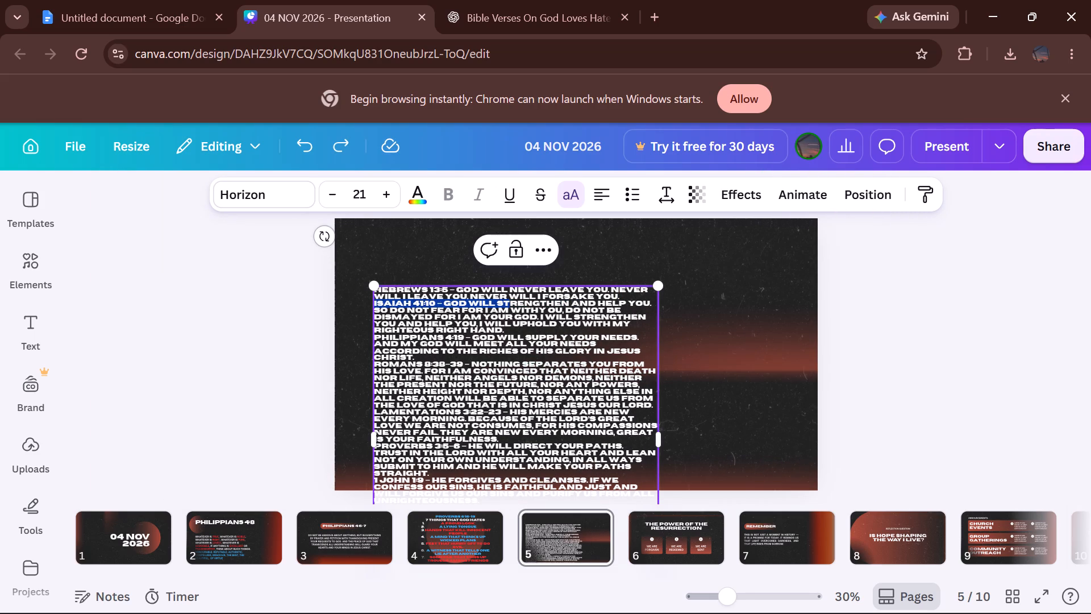
pyautogui.moveTo(494, 300); pyautogui.dragTo(450, 288)
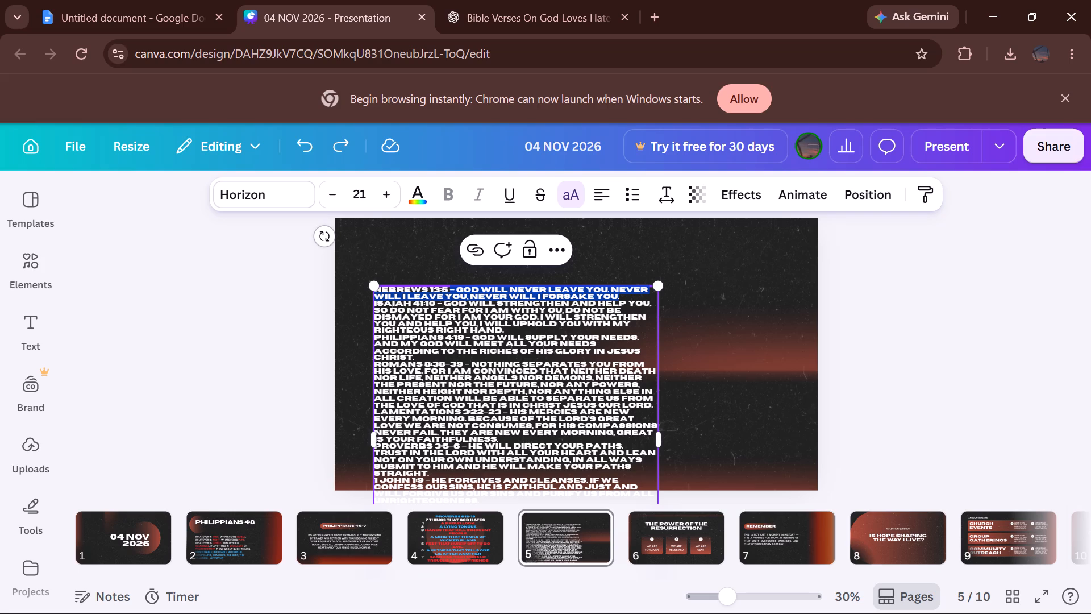
pyautogui.press('BackSpace')
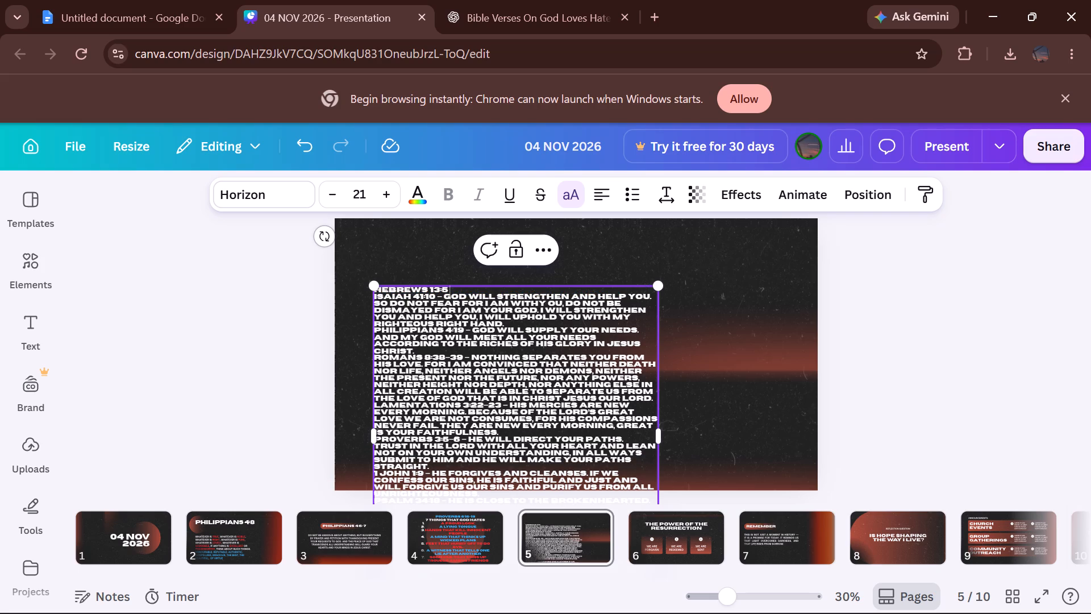
pyautogui.moveTo(505, 327); pyautogui.dragTo(459, 310)
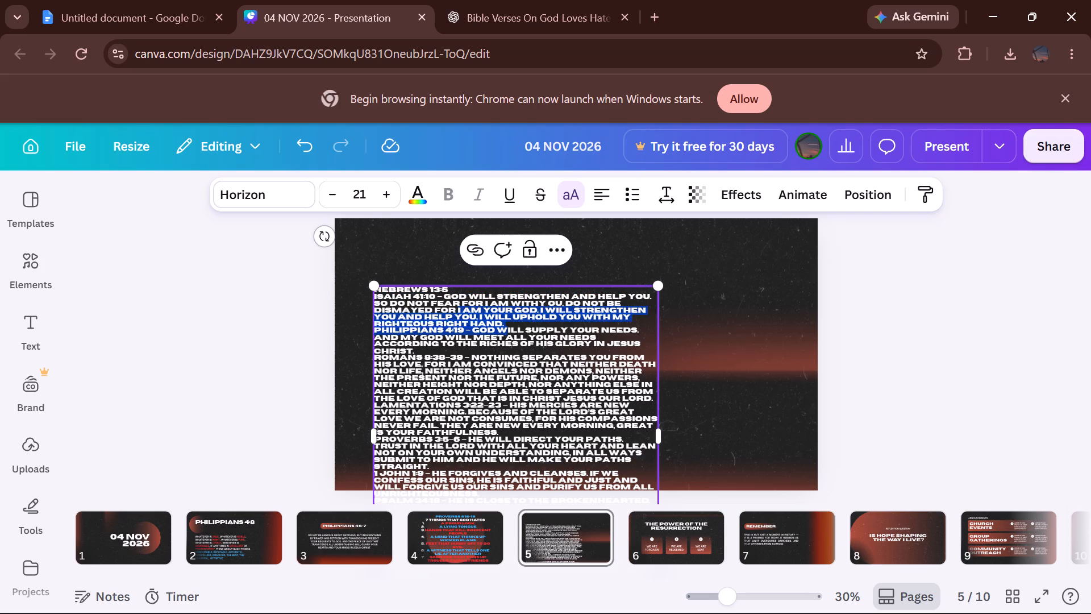
pyautogui.click(518, 319)
pyautogui.moveTo(504, 325); pyautogui.dragTo(463, 312)
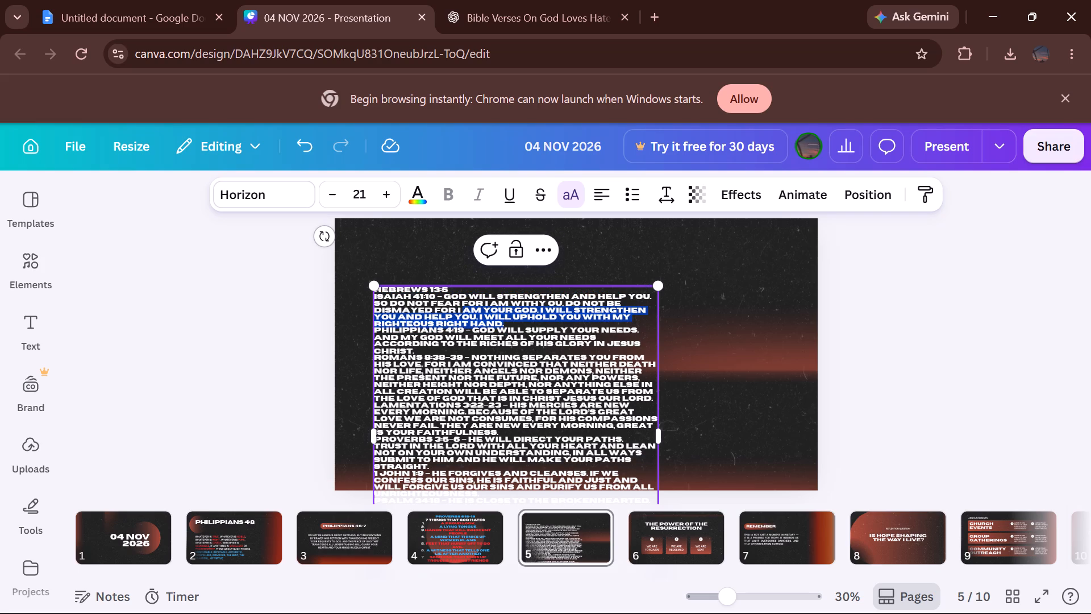
pyautogui.moveTo(463, 312); pyautogui.dragTo(436, 298)
pyautogui.press('BackSpace')
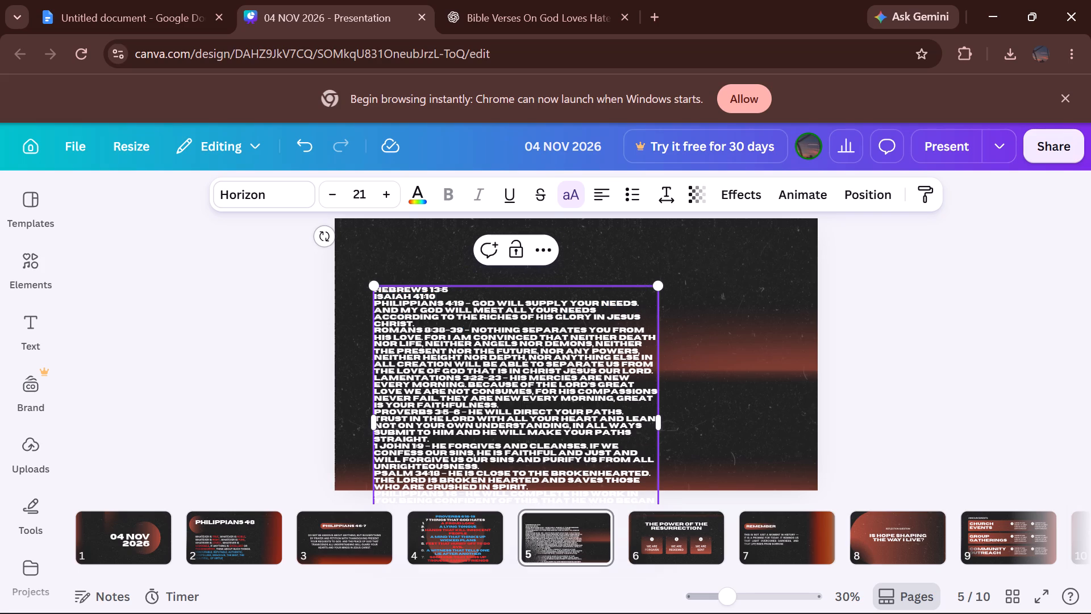
# Remove the wording after Philippians 4:19 and Romans 8:38–39, keeping only the two references.
pyautogui.moveTo(428, 325); pyautogui.dragTo(467, 301)
pyautogui.press('BackSpace')
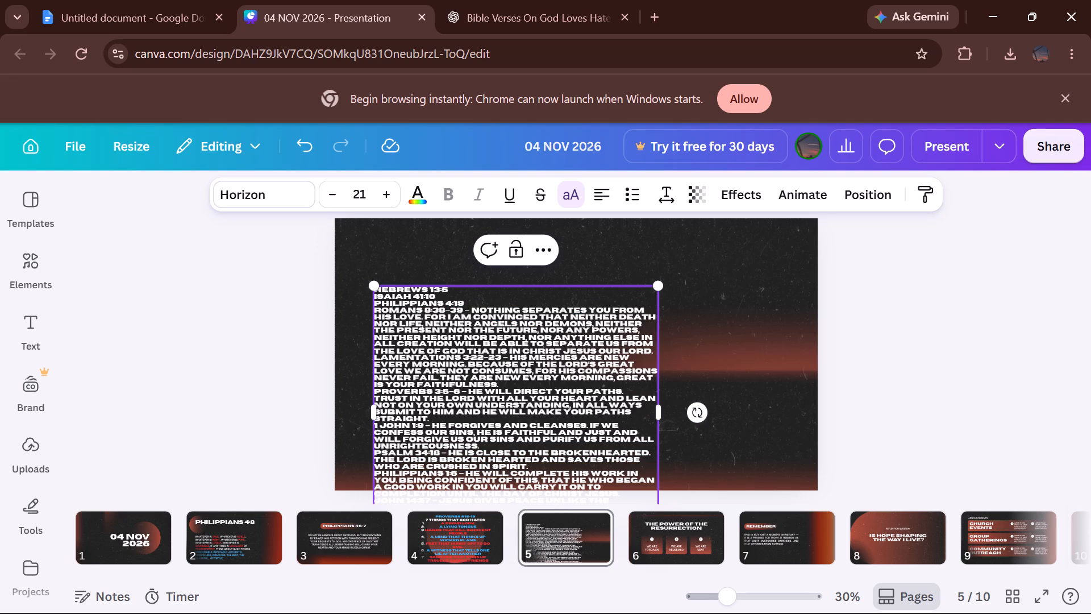
pyautogui.moveTo(463, 308); pyautogui.dragTo(512, 349)
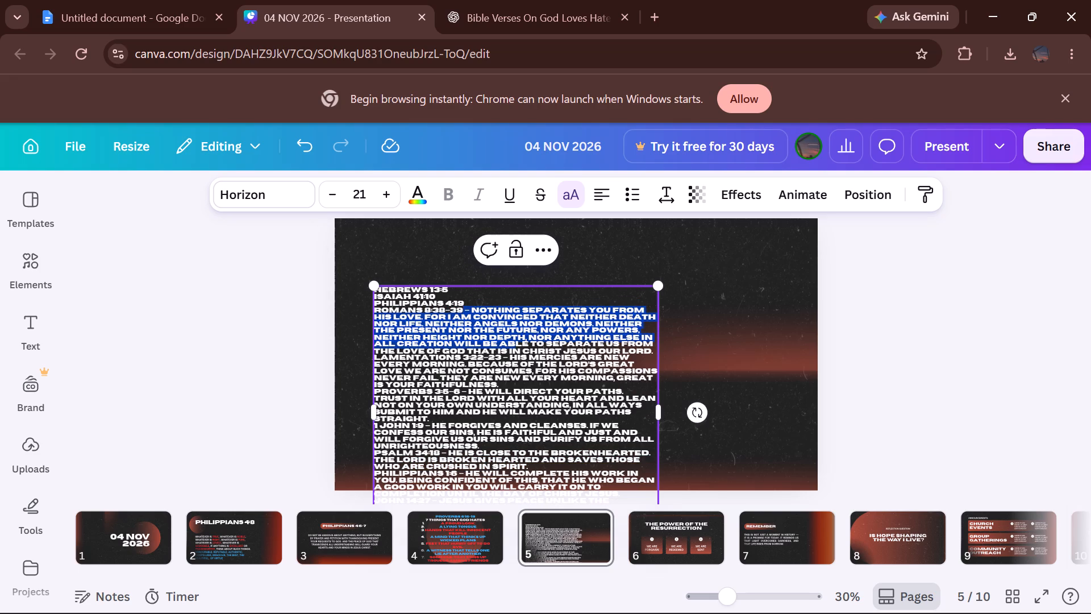
pyautogui.moveTo(512, 349); pyautogui.dragTo(652, 348)
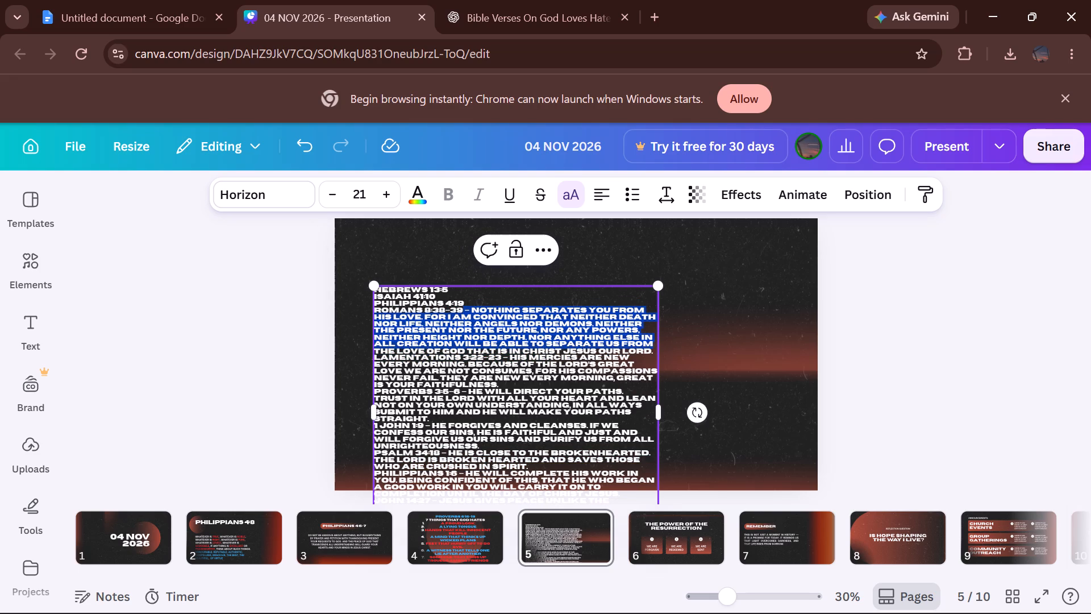
pyautogui.moveTo(652, 348); pyautogui.dragTo(656, 350)
pyautogui.press('BackSpace')
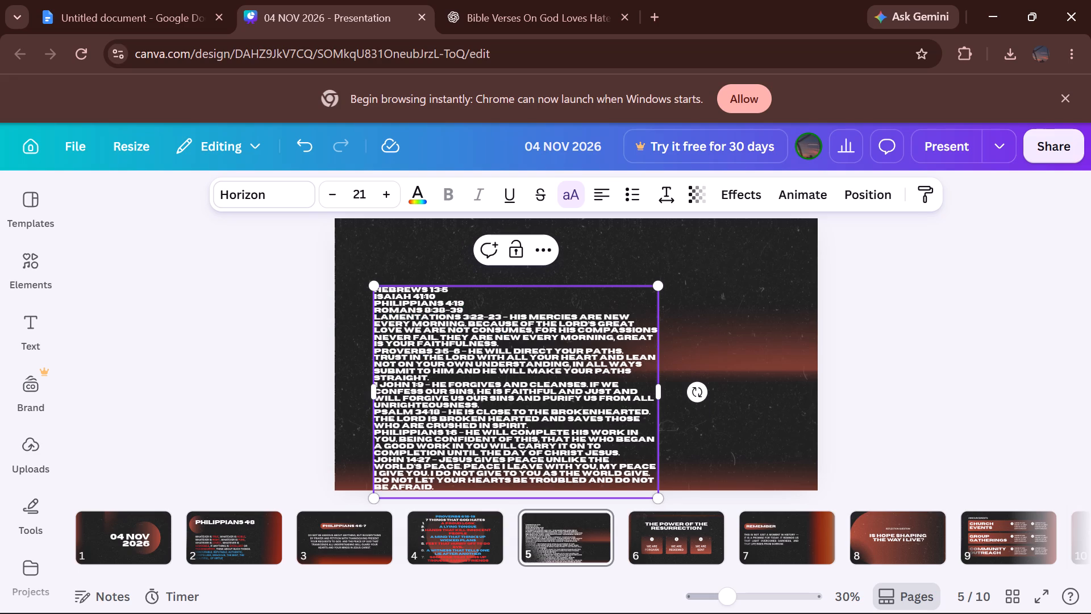
# Remove the wording after Lamentations 3:22–23 and Proverbs 3:5–6, keeping only the two references.
pyautogui.moveTo(502, 318); pyautogui.dragTo(507, 342)
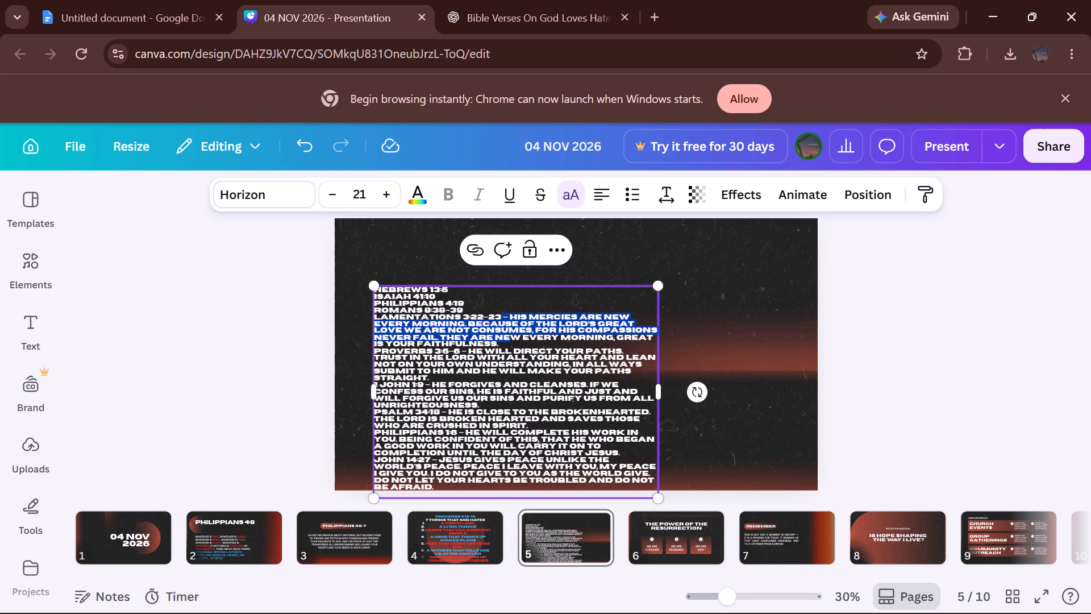
pyautogui.press('BackSpace')
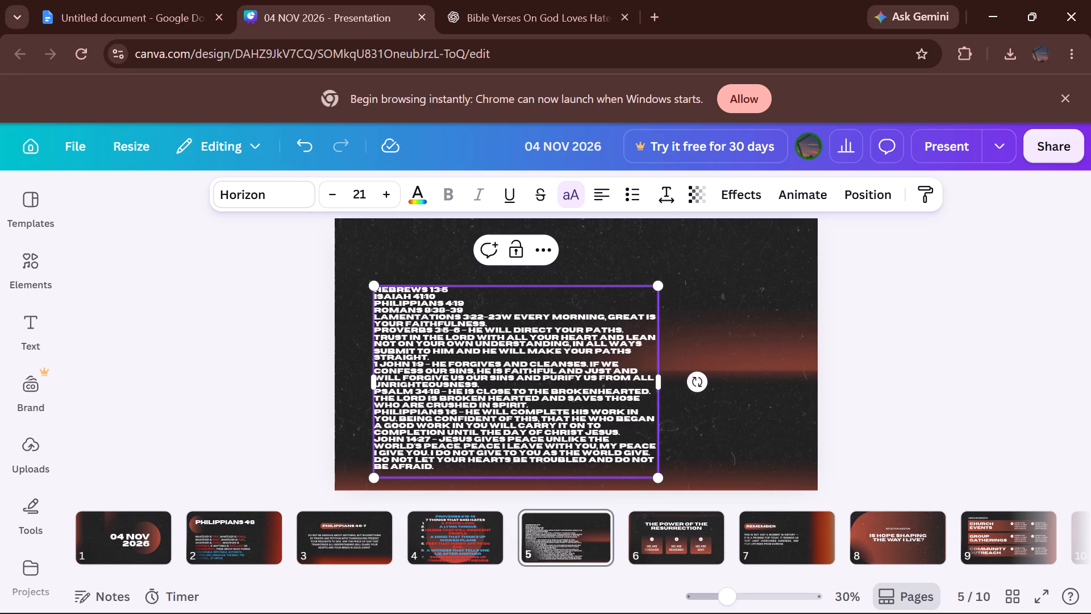
pyautogui.moveTo(499, 312); pyautogui.dragTo(508, 322)
pyautogui.click(499, 312)
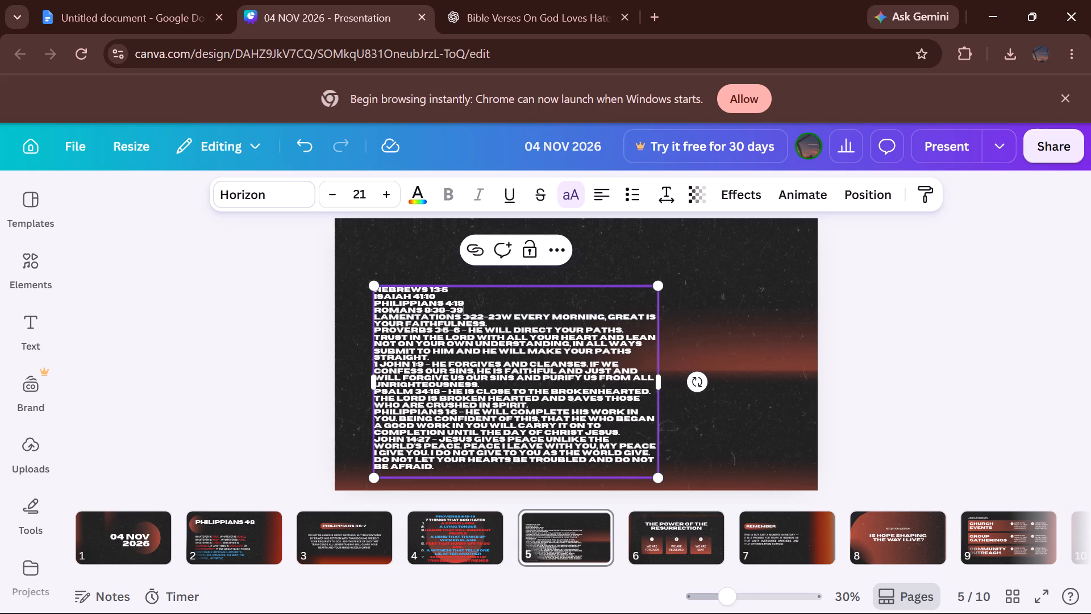
pyautogui.moveTo(502, 313); pyautogui.dragTo(509, 323)
pyautogui.press('BackSpace')
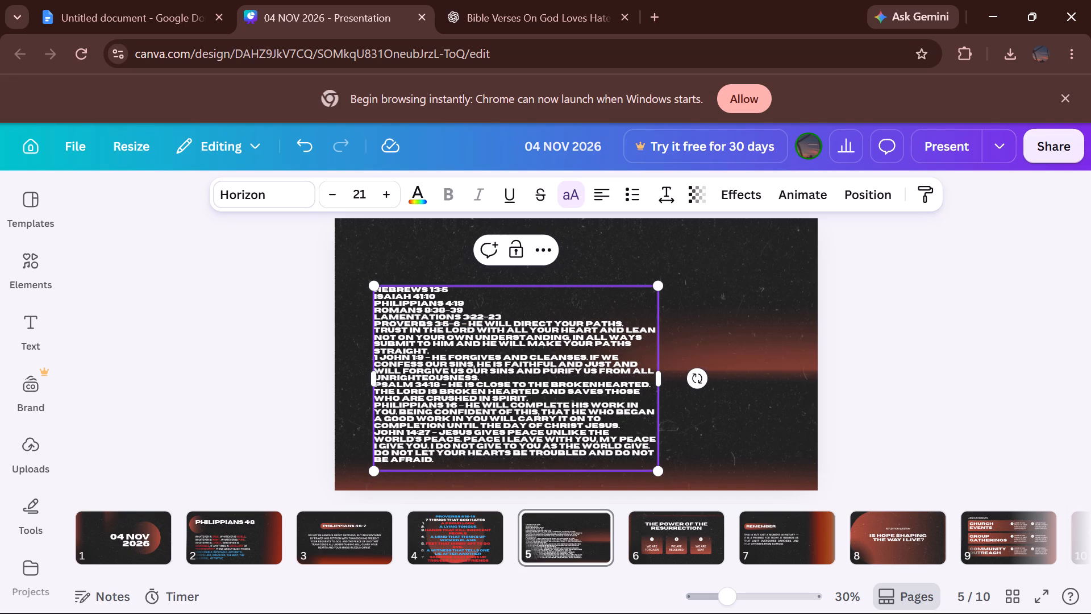
pyautogui.moveTo(461, 322); pyautogui.dragTo(487, 348)
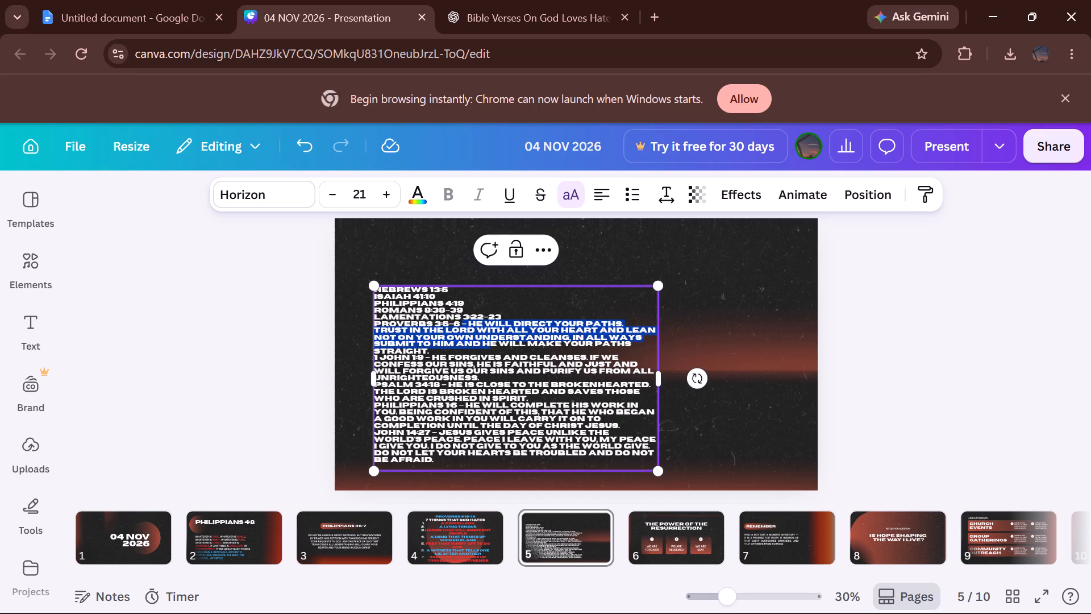
pyautogui.moveTo(487, 348); pyautogui.dragTo(492, 351)
pyautogui.press('BackSpace')
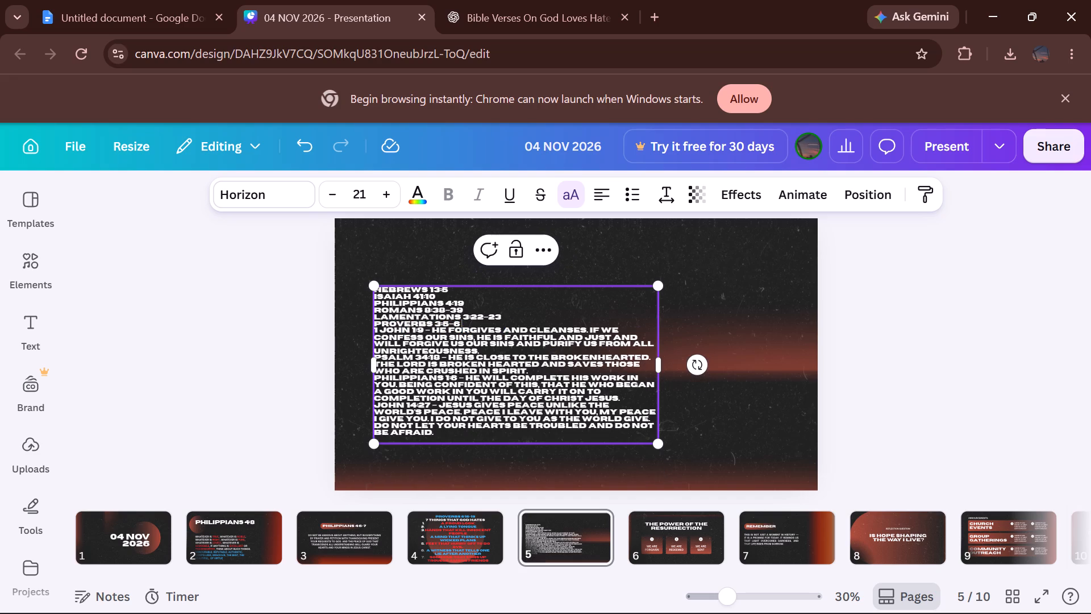
# Remove the wording after 1 John 1:9 and Psalm 34:18 on slide 5, keeping only the two references.
pyautogui.moveTo(423, 330); pyautogui.dragTo(464, 350)
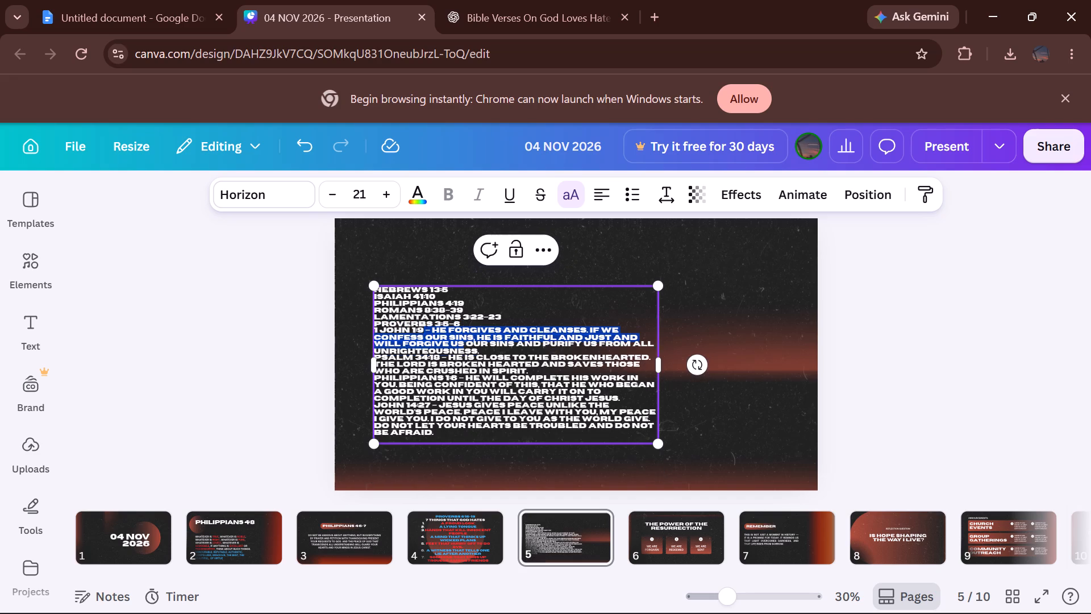
pyautogui.moveTo(464, 350); pyautogui.dragTo(485, 348)
pyautogui.moveTo(485, 348); pyautogui.dragTo(486, 349)
pyautogui.press('BackSpace')
pyautogui.moveTo(439, 338); pyautogui.dragTo(511, 360)
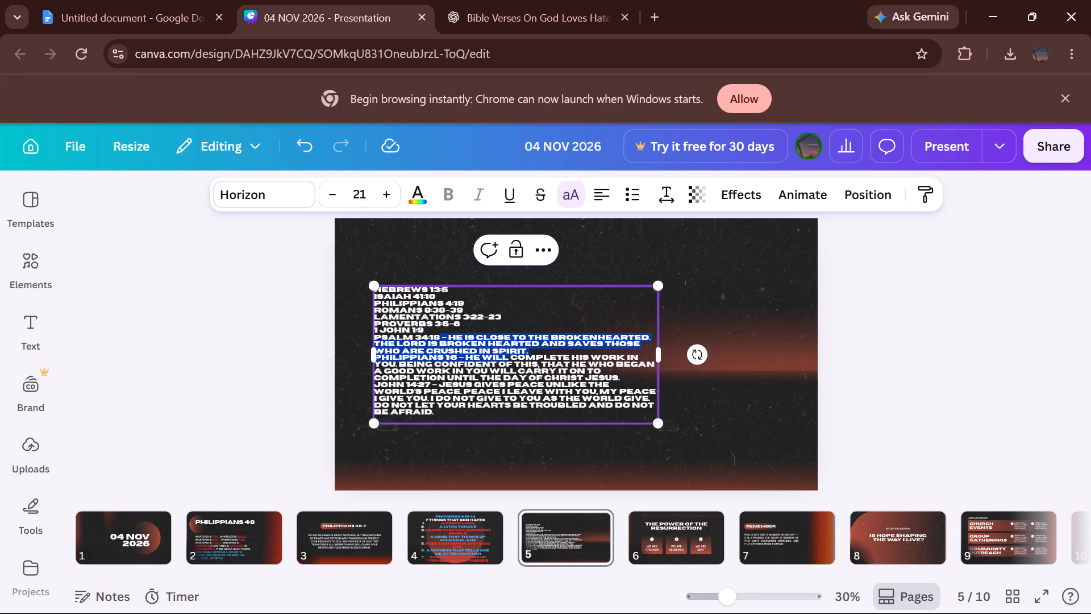
pyautogui.moveTo(511, 360); pyautogui.dragTo(528, 351)
pyautogui.press('BackSpace')
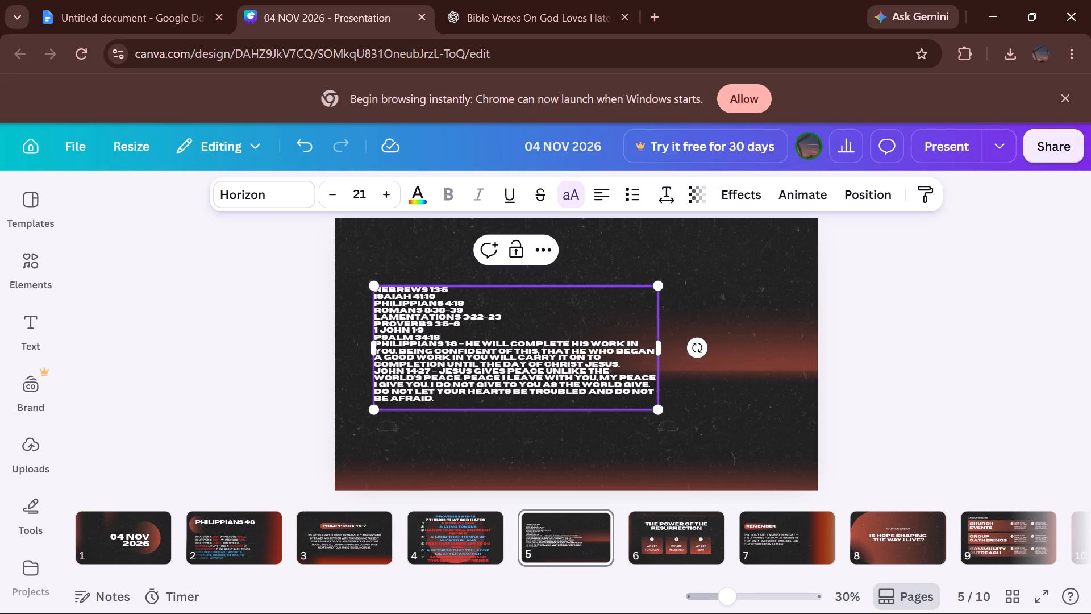
# Remove the wording after Philippians 1:6 and John 14:27, keeping only the two references.
pyautogui.moveTo(459, 344); pyautogui.dragTo(618, 365)
pyautogui.press('BackSpace')
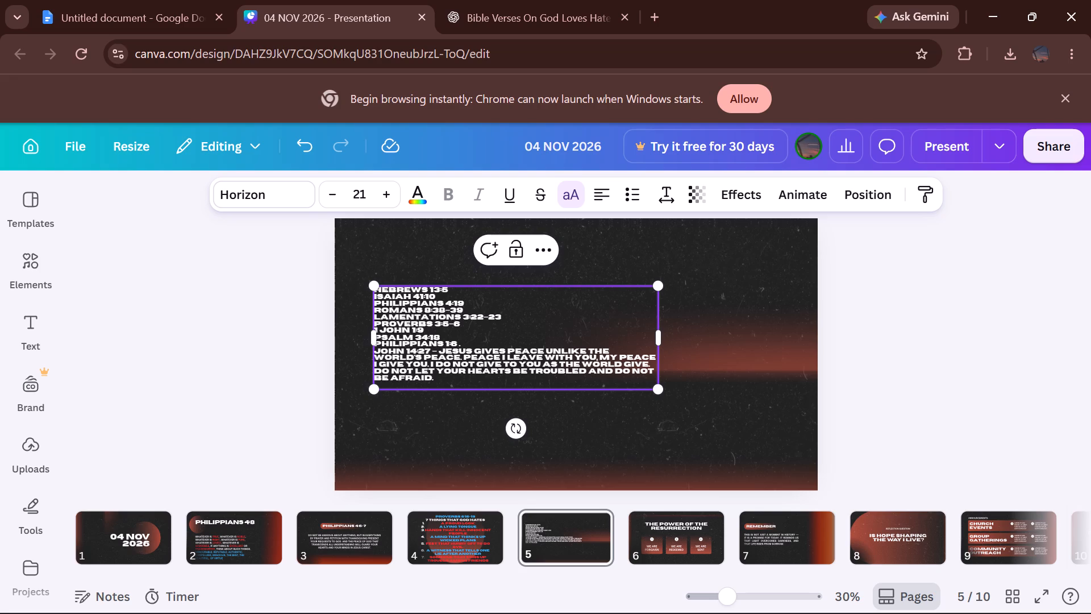
pyautogui.press('Delete')
pyautogui.moveTo(432, 350); pyautogui.dragTo(444, 370)
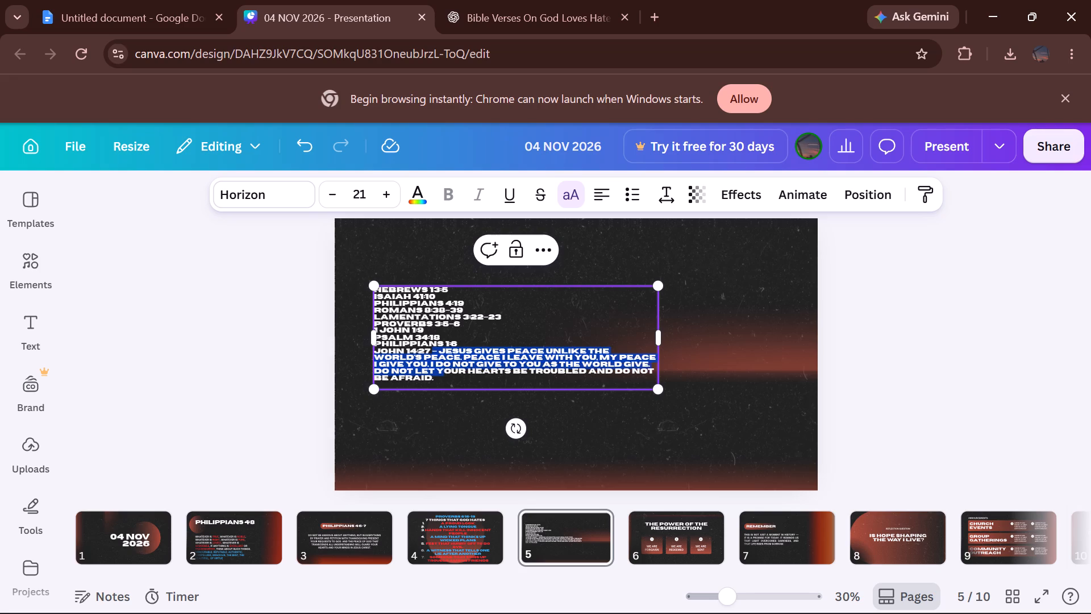
pyautogui.moveTo(444, 370); pyautogui.dragTo(452, 380)
pyautogui.press('Delete')
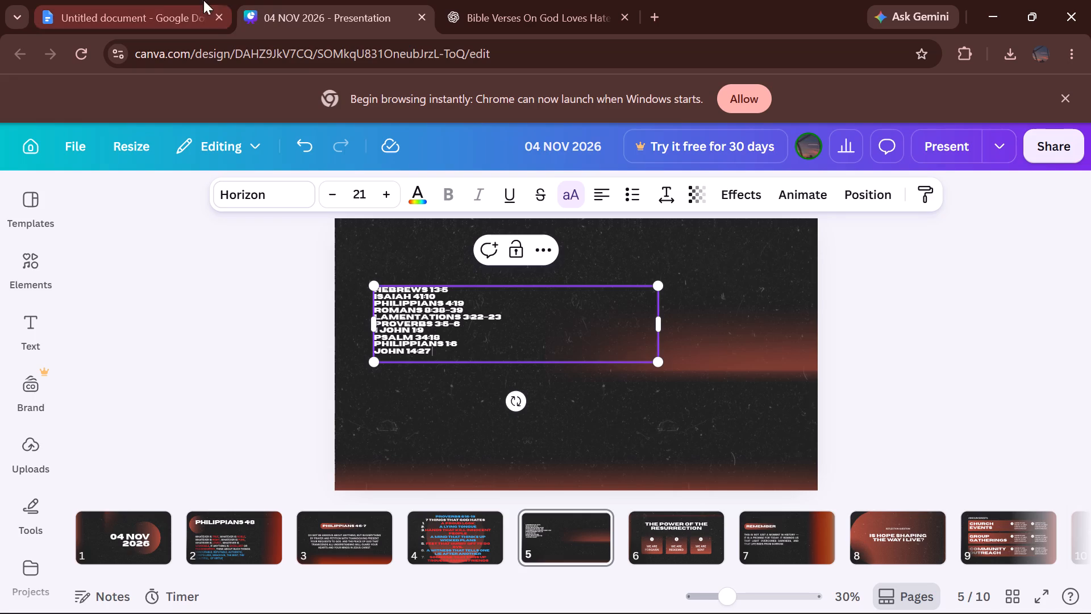
# Check the verse list in the Google Docs document and add the heading line "PROMISES OF GOD" above Hebrews 13:5 on slide 5.
pyautogui.click(147, 2)
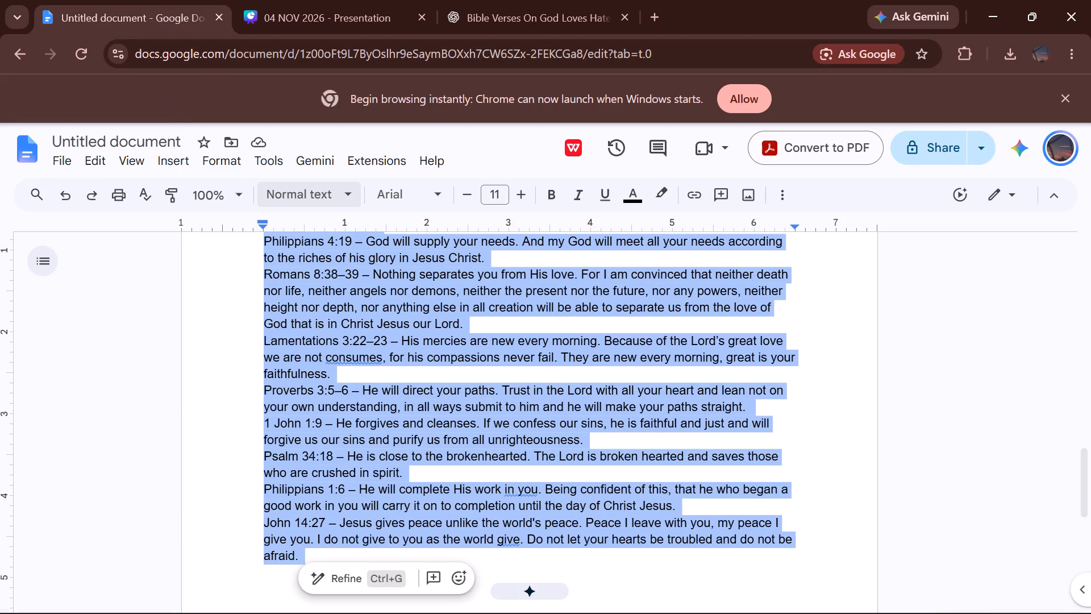
pyautogui.scroll(2, 515, 432)
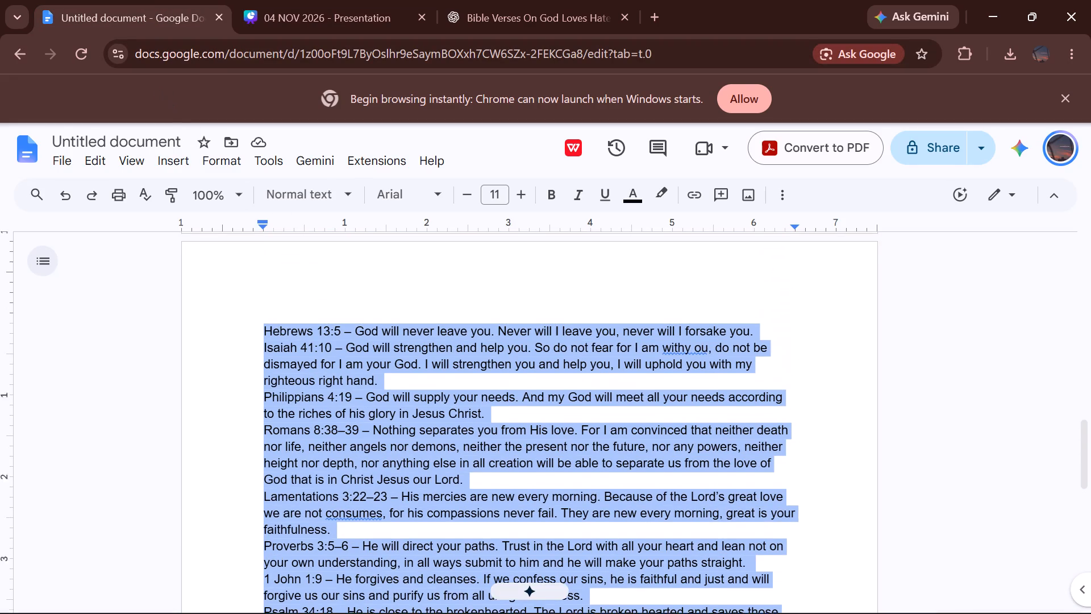
pyautogui.click(310, 0)
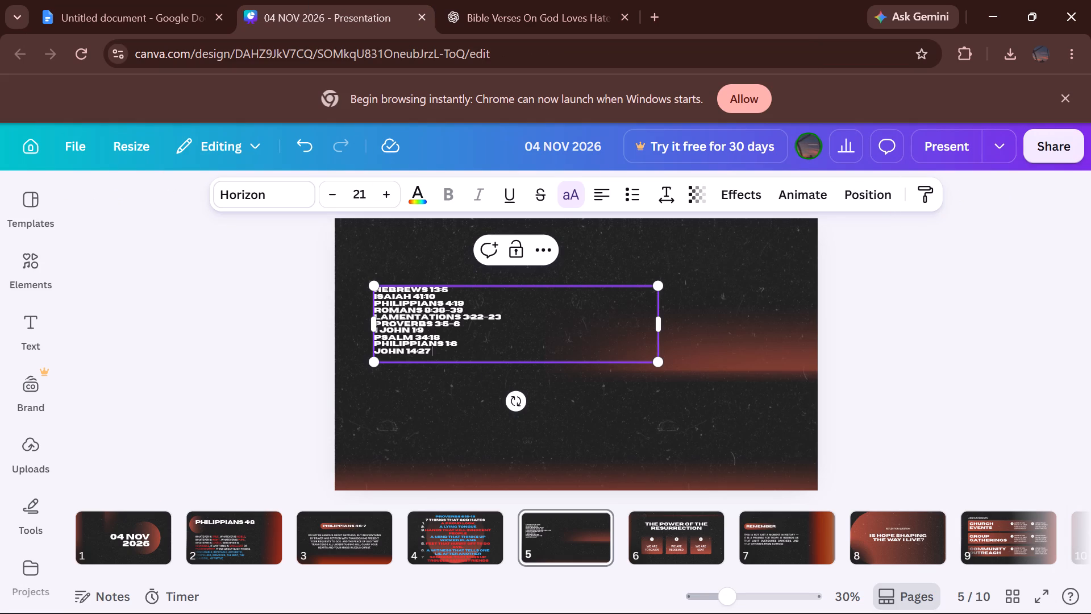
pyautogui.click(385, 298)
pyautogui.press('Left')
pyautogui.press('Up')
pyautogui.write('PROMISES OF GOD')
pyautogui.press('space')
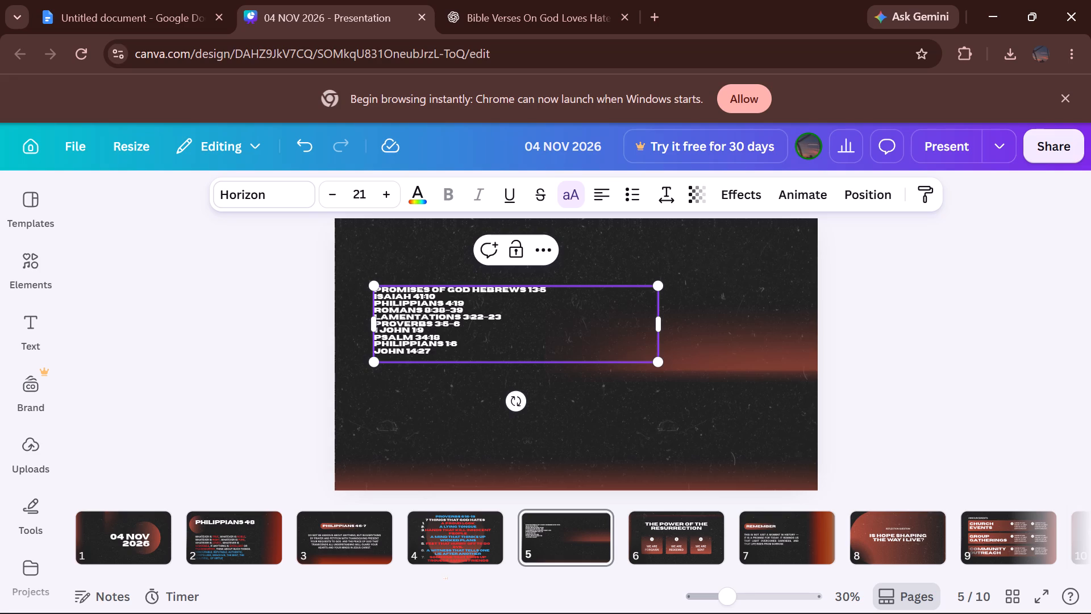
pyautogui.press('Return')
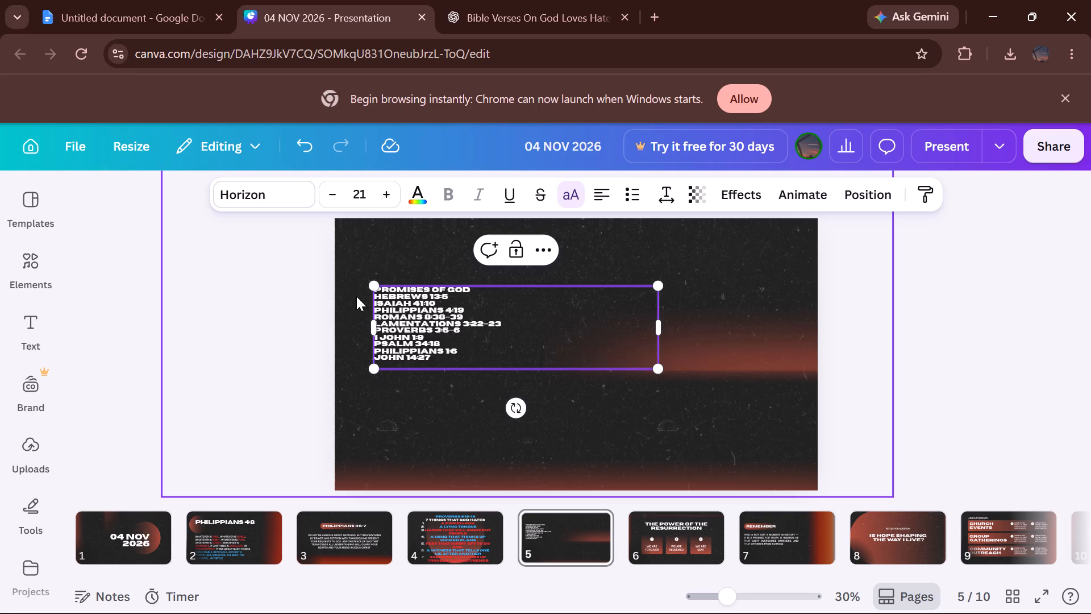
# Colour the "PROMISES OF GOD" heading line bright red.
pyautogui.moveTo(439, 360); pyautogui.dragTo(371, 301)
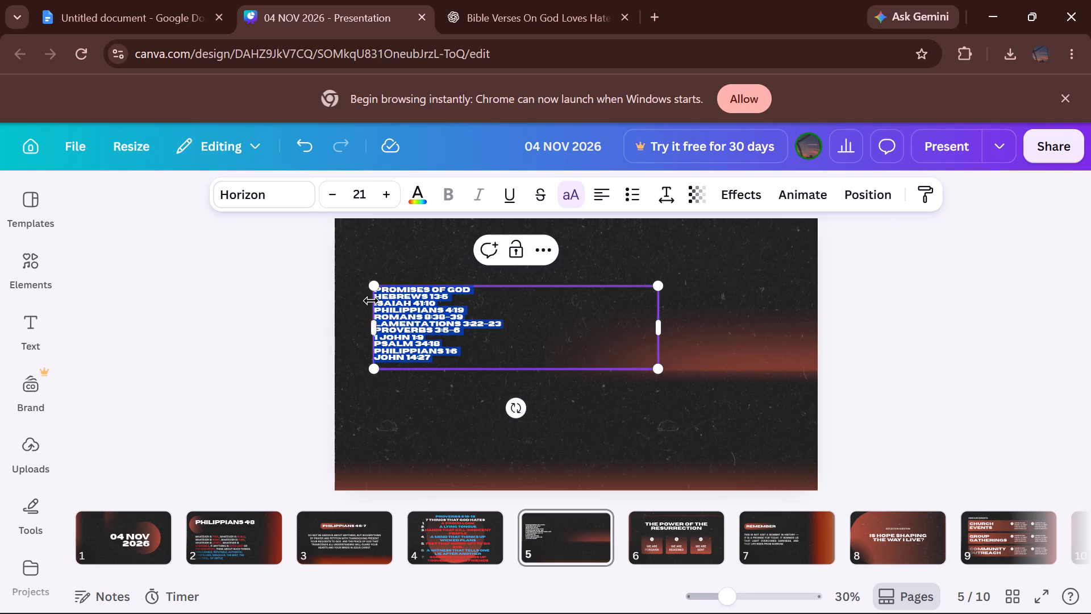
pyautogui.moveTo(371, 301); pyautogui.dragTo(376, 297)
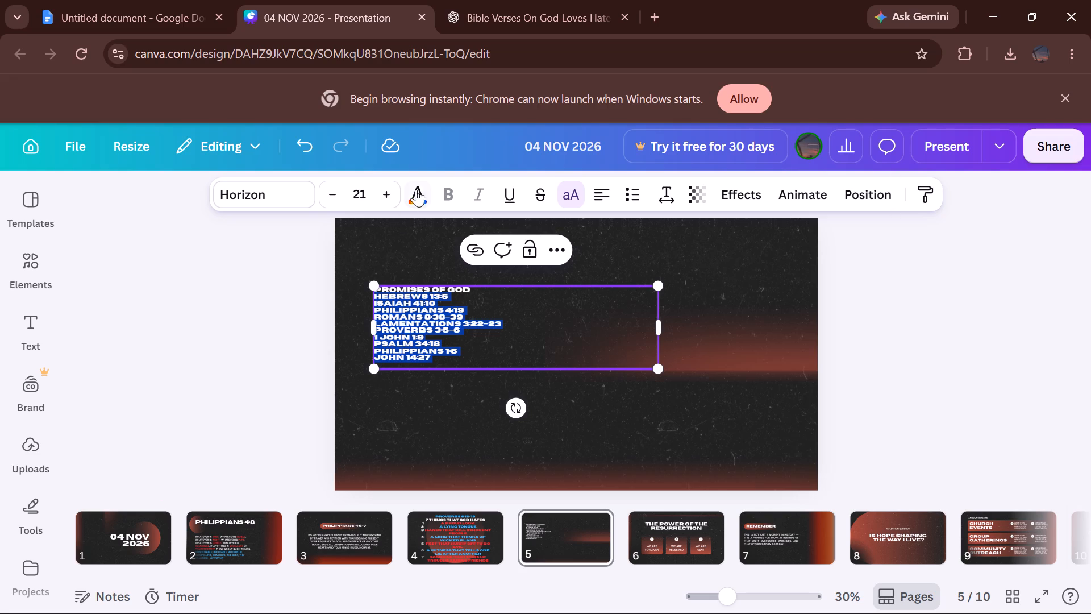
pyautogui.tripleClick(473, 290)
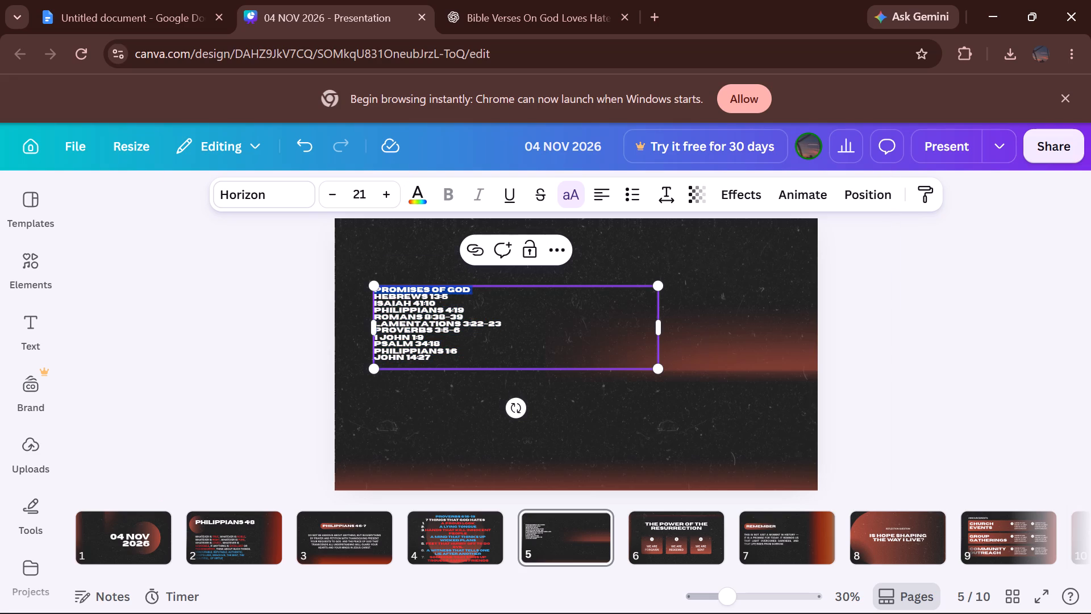
pyautogui.click(424, 197)
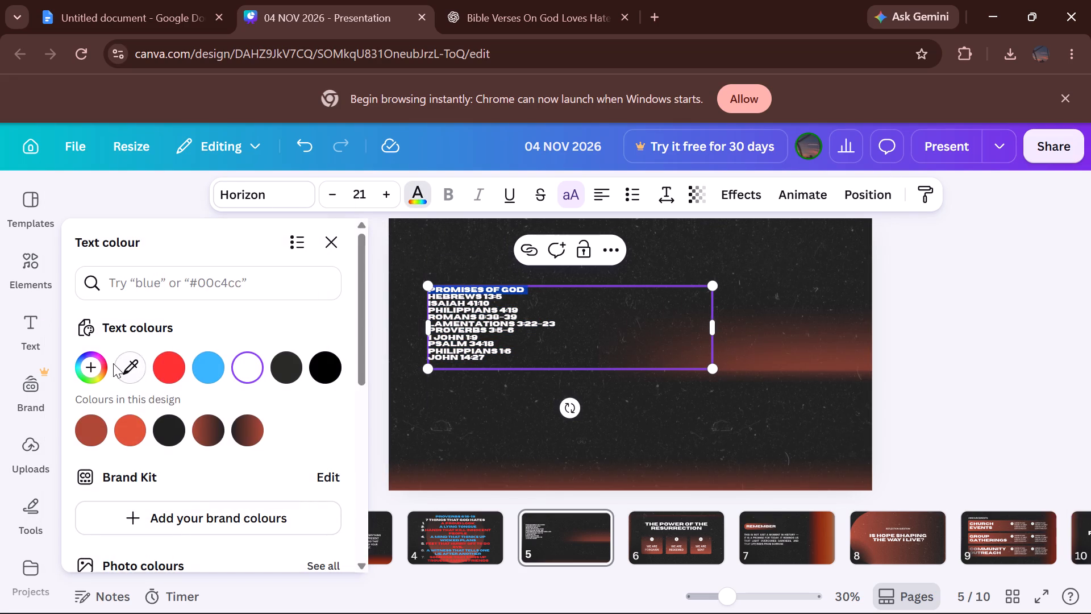
pyautogui.click(168, 365)
pyautogui.click(488, 341)
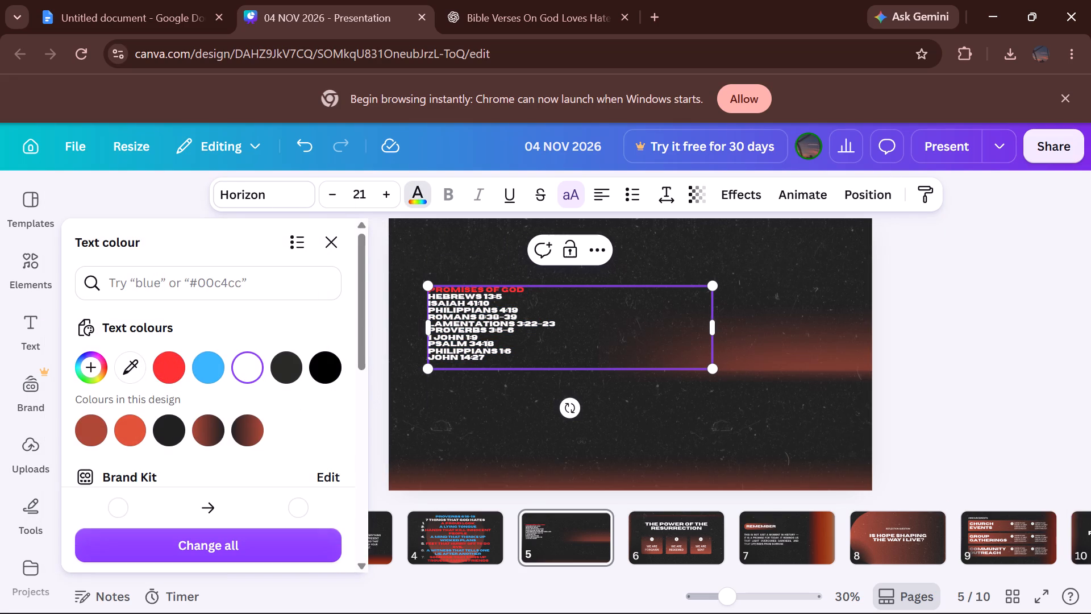
# Set the font size of the heading and all the references on slide 5 to 41.
pyautogui.hotkey('ctrl', 'a')
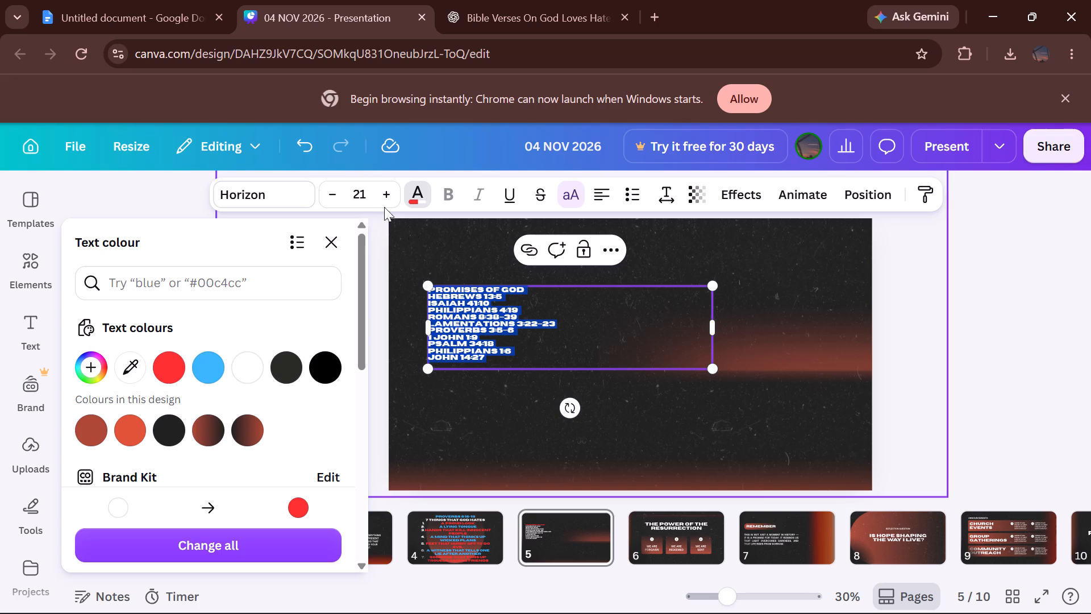
pyautogui.tripleClick(386, 188)
pyautogui.tripleClick(386, 188)
pyautogui.tripleClick(386, 188)
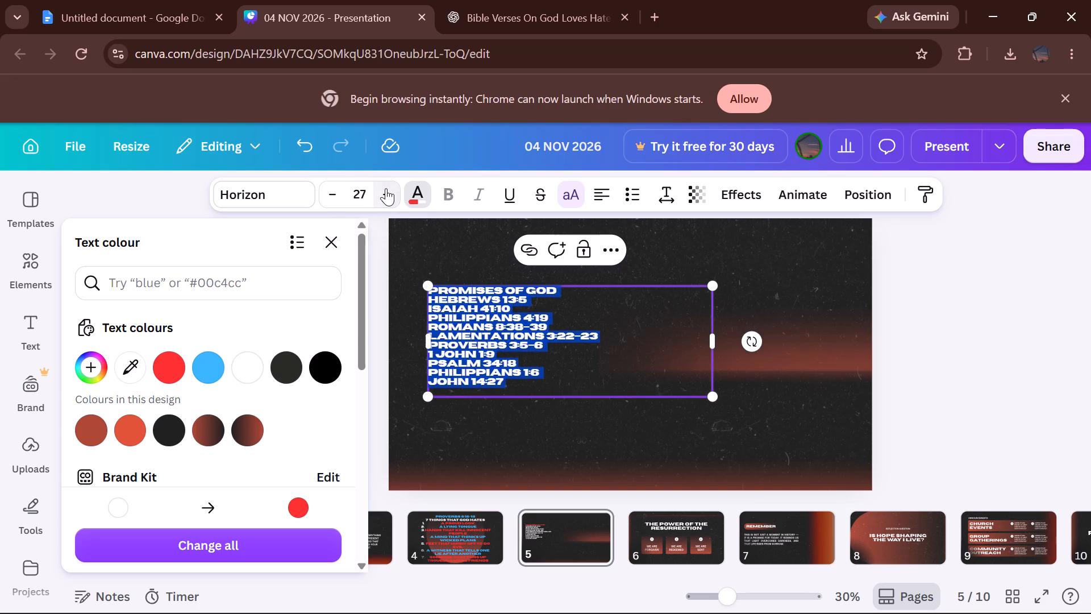
pyautogui.tripleClick(386, 188)
pyautogui.tripleClick(386, 188)
pyautogui.tripleClick(386, 188)
pyautogui.click(386, 188)
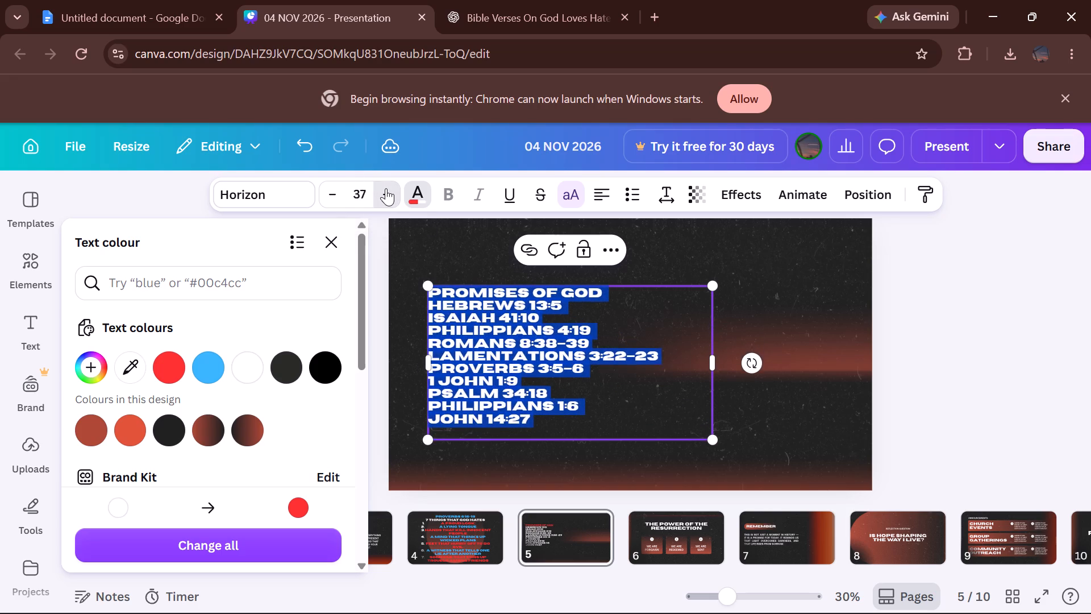
pyautogui.click(386, 188)
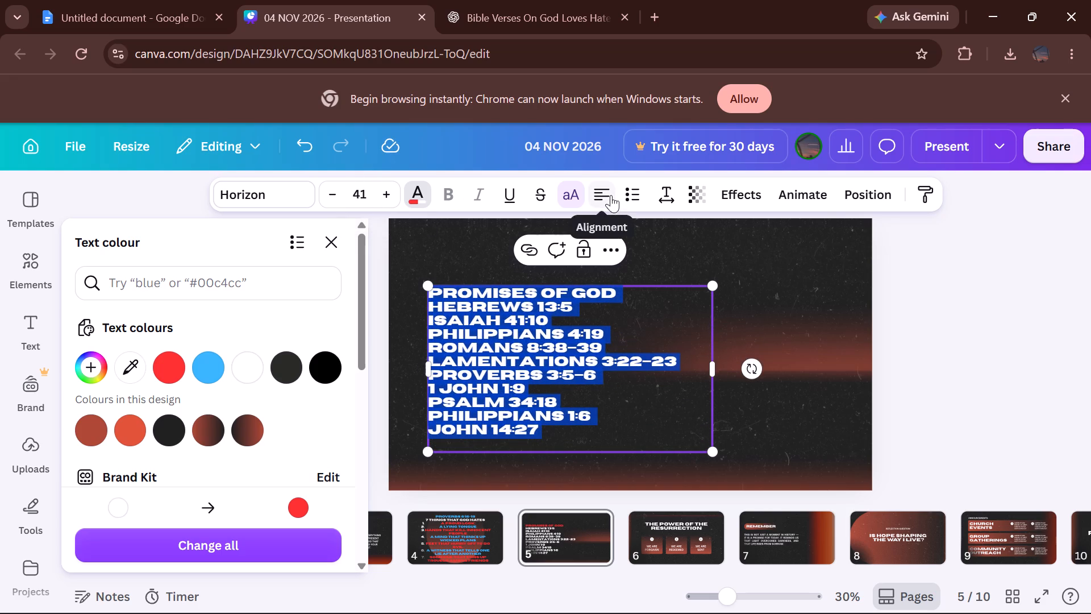
# Centre-align the heading and all the references within their text box.
pyautogui.click(610, 195)
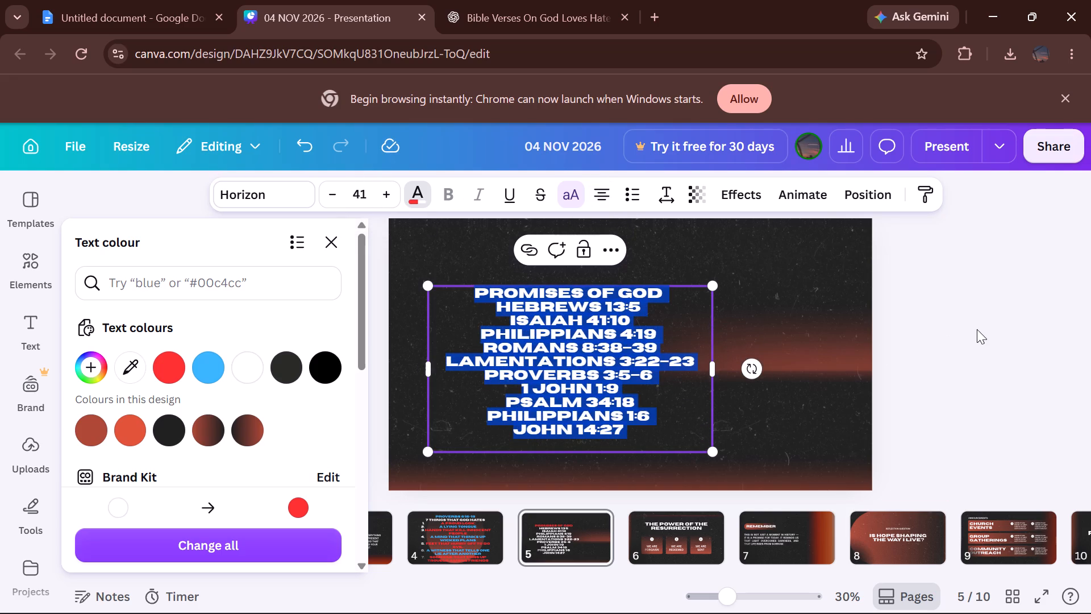
pyautogui.click(977, 329)
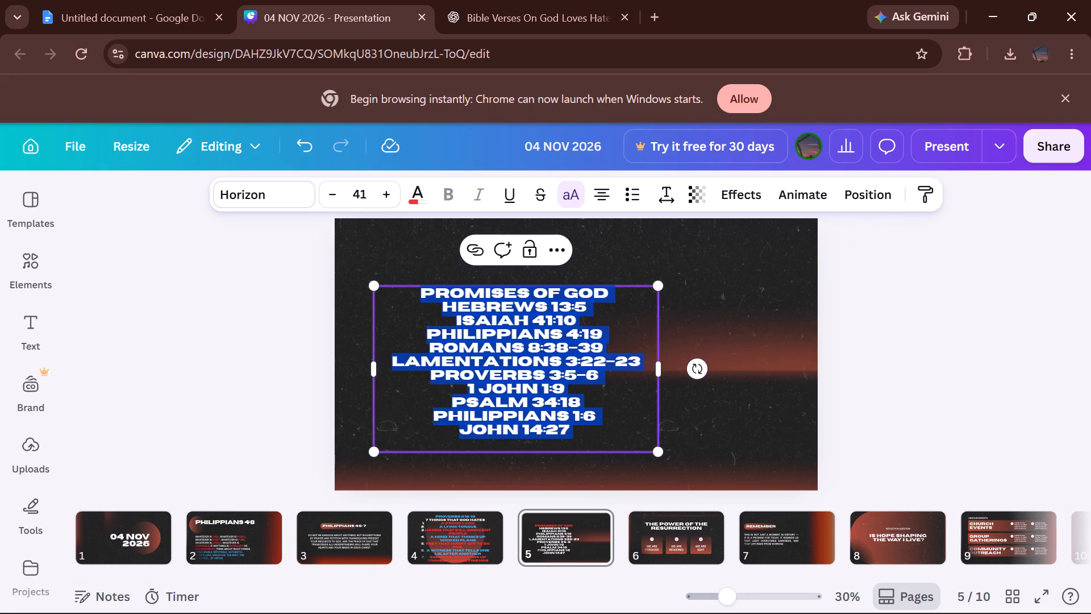
pyautogui.press('Right')
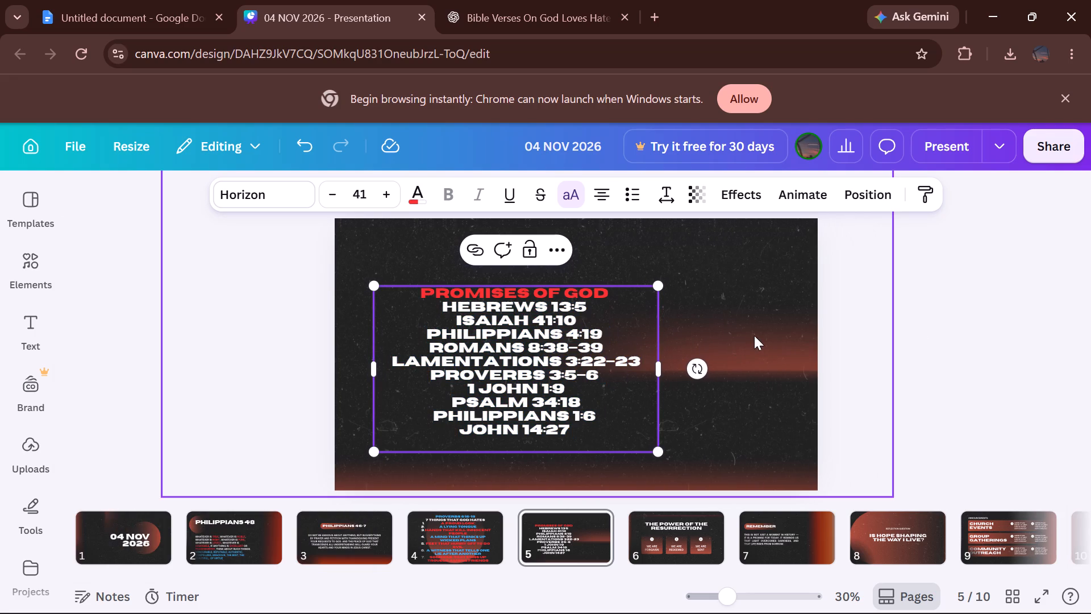
# Shift the promises text box to the right so it sits horizontally centred on slide 5.
pyautogui.click(1013, 268)
pyautogui.click(574, 397)
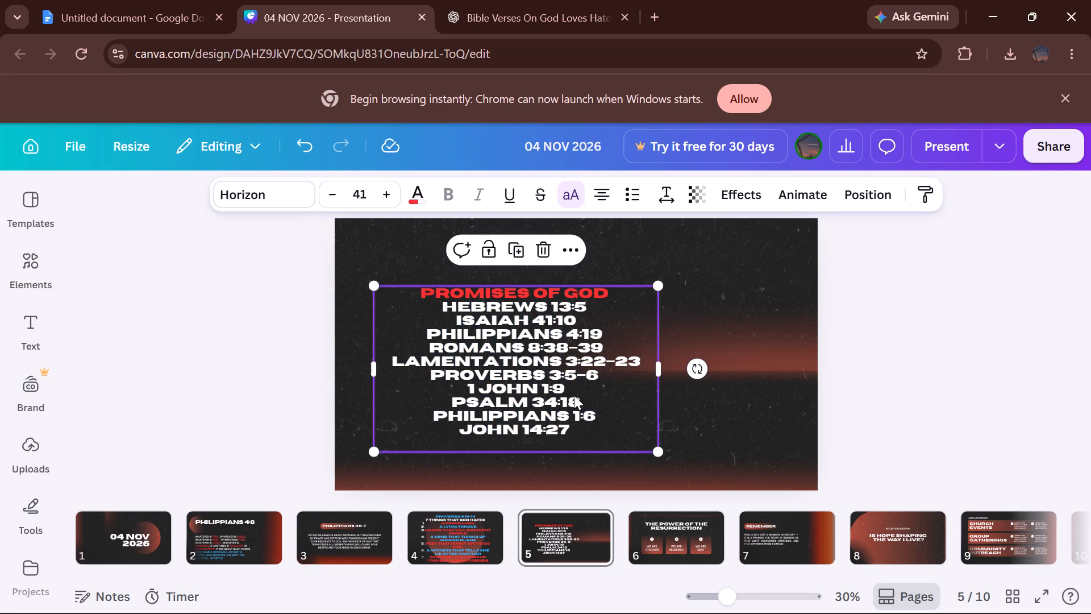
pyautogui.press('Right')
pyautogui.press('Right')
pyautogui.press('Right')
pyautogui.press('Right')
pyautogui.press('Right')
pyautogui.press('Right')
pyautogui.press('Right')
pyautogui.press('Right')
pyautogui.press('Right')
pyautogui.press('Right')
pyautogui.press('Right')
pyautogui.press('Right')
pyautogui.press('Right')
pyautogui.press('Right')
pyautogui.press('Right')
pyautogui.press('Right')
pyautogui.press('Right')
pyautogui.press('Right')
pyautogui.press('Right')
pyautogui.press('Right')
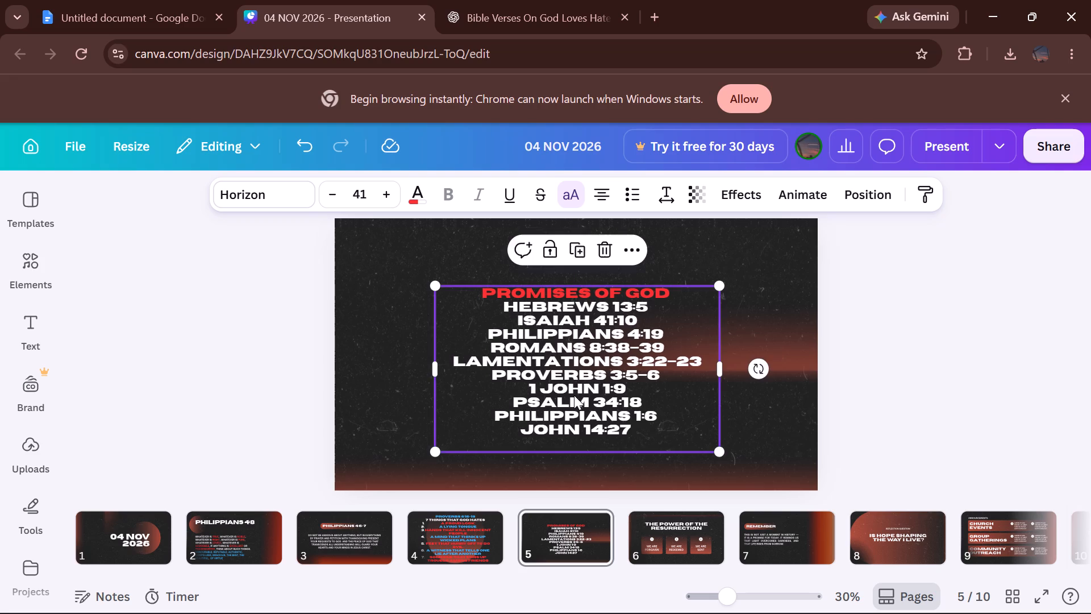
pyautogui.press('Left')
pyautogui.press('Left')
pyautogui.press('Left')
pyautogui.press('Left')
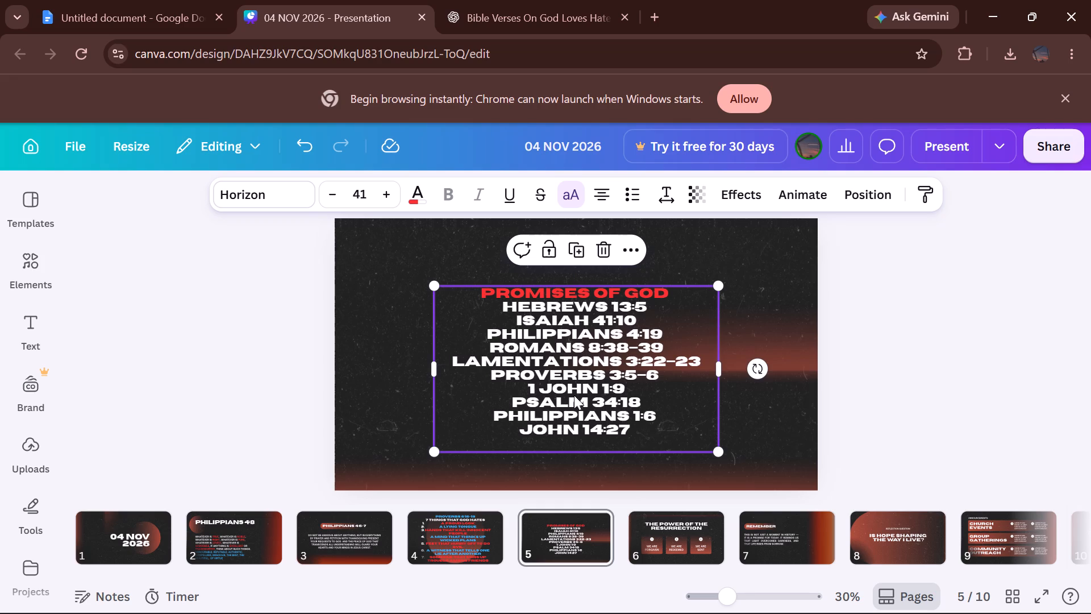
# Nudge the promises text box slightly upward on slide 5.
pyautogui.press('Up')
pyautogui.press('Up')
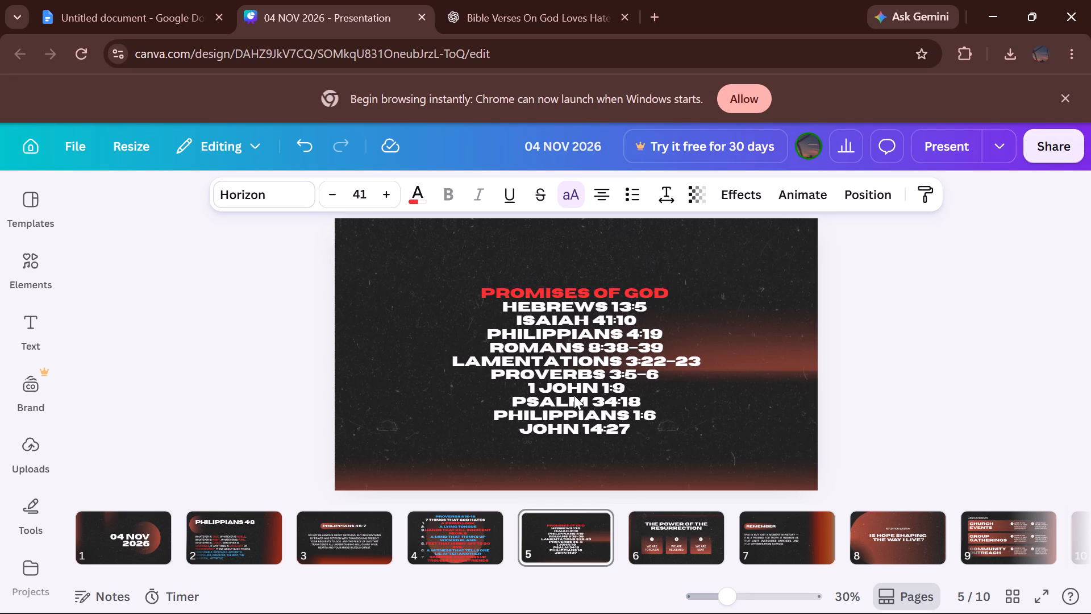
pyautogui.press('Up')
pyautogui.press('Up')
pyautogui.press('Up')
pyautogui.press('Up')
pyautogui.press('Up')
pyautogui.press('Up')
pyautogui.press('Up')
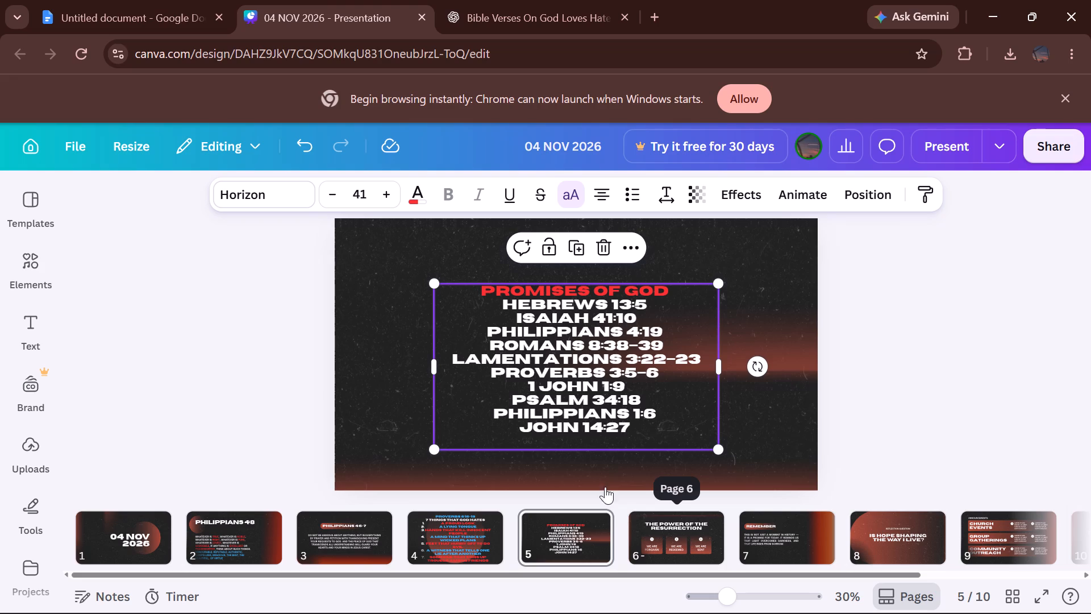
# Review the passages from Philippians 4:8 to Galatians 5:19-23 in the Google Docs document and return to the Canva presentation.
pyautogui.click(127, 0)
pyautogui.scroll(6, 443, 441)
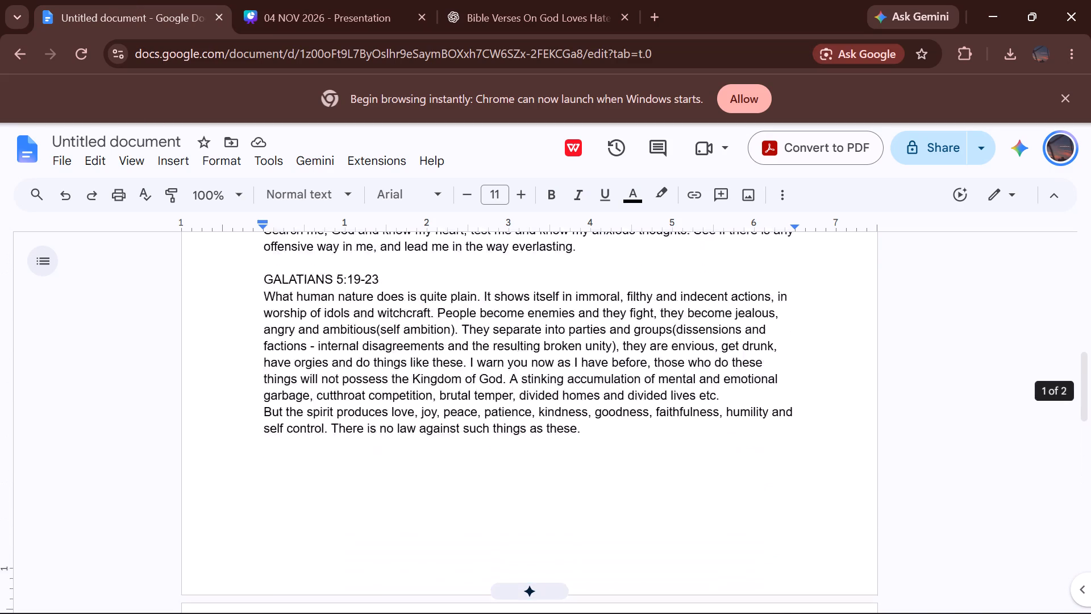
pyautogui.scroll(3, 443, 441)
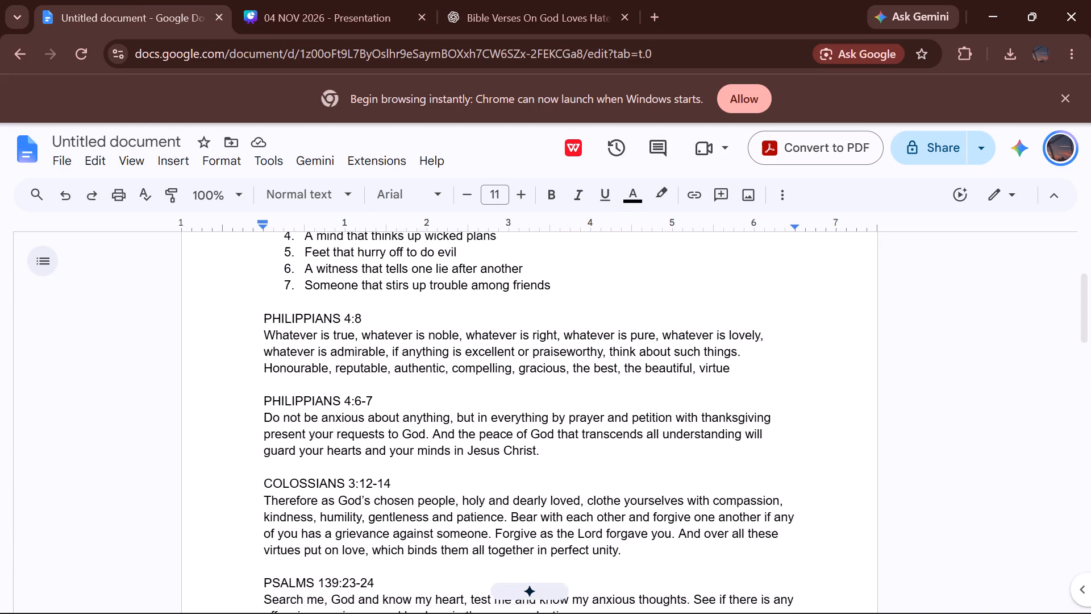
pyautogui.scroll(-3, 442, 441)
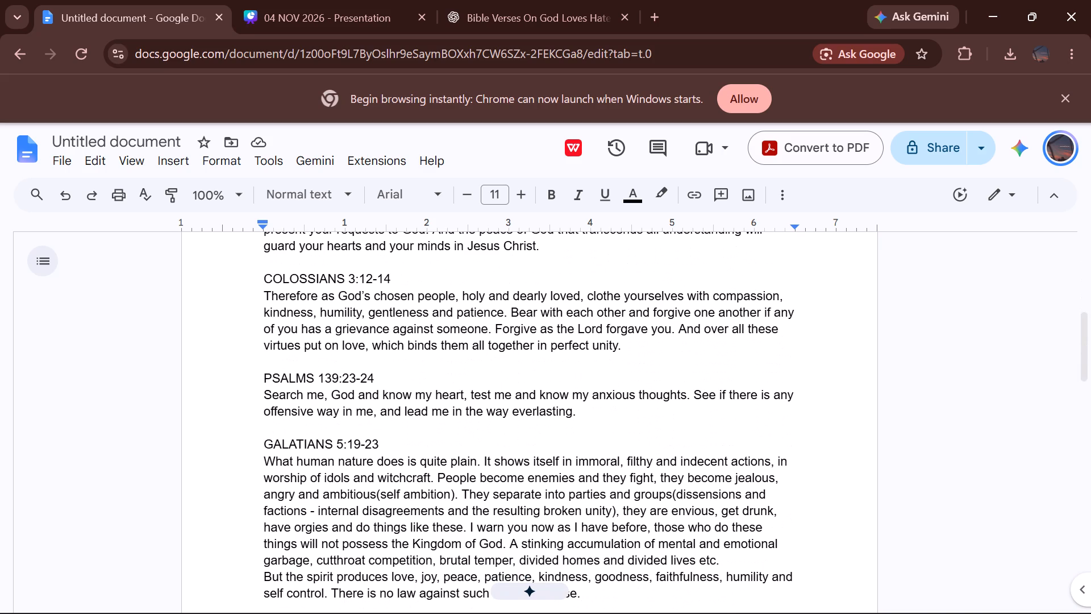
pyautogui.click(361, 0)
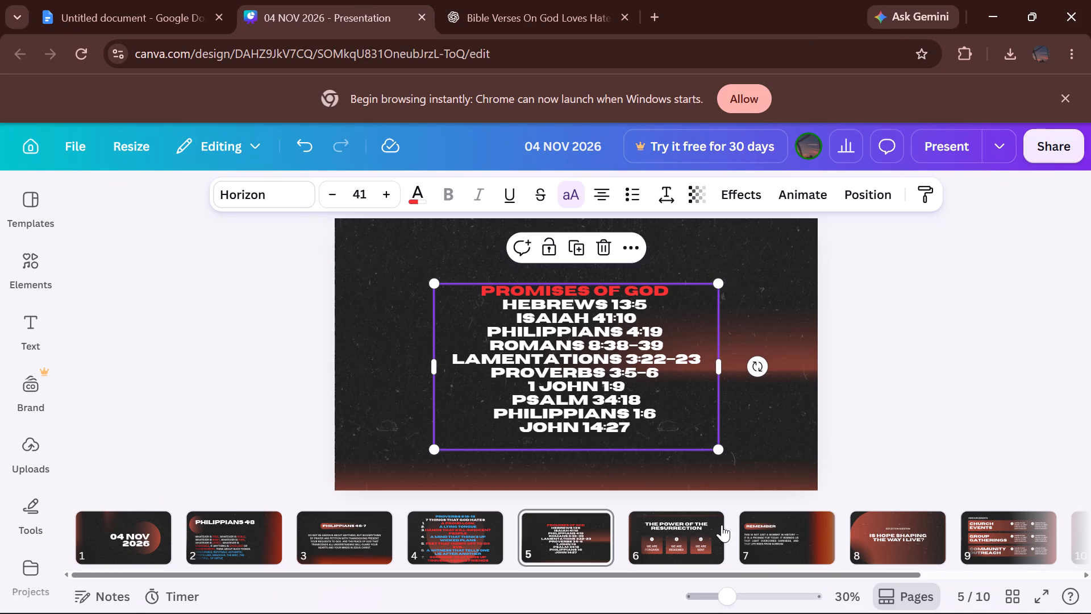
# Open slide 6 and copy the COLOSSIANS 3:12-14 reference from the Google Docs document for it.
pyautogui.click(683, 537)
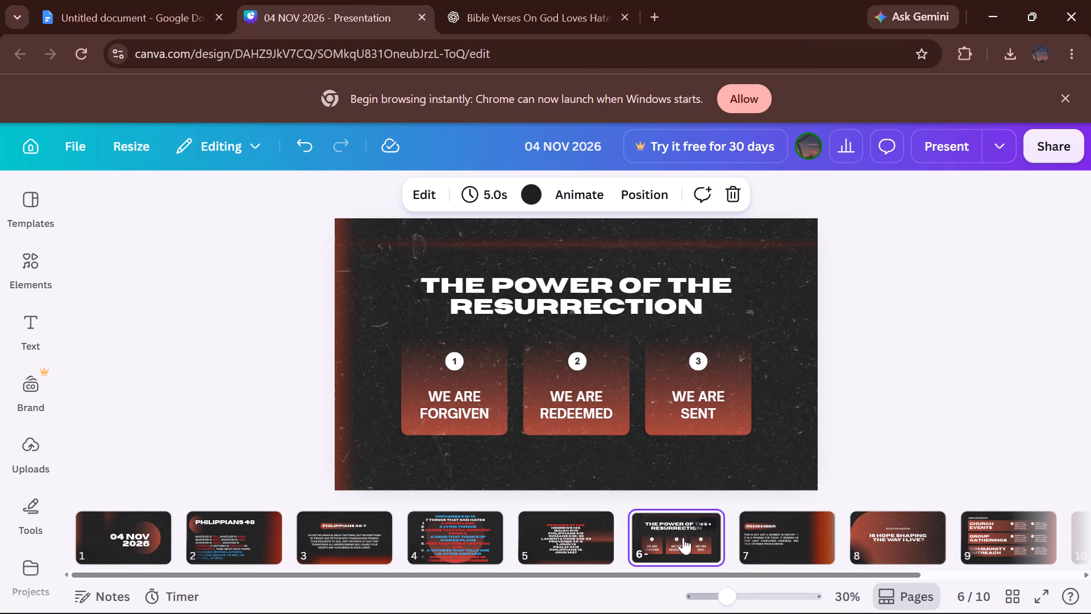
pyautogui.click(178, 0)
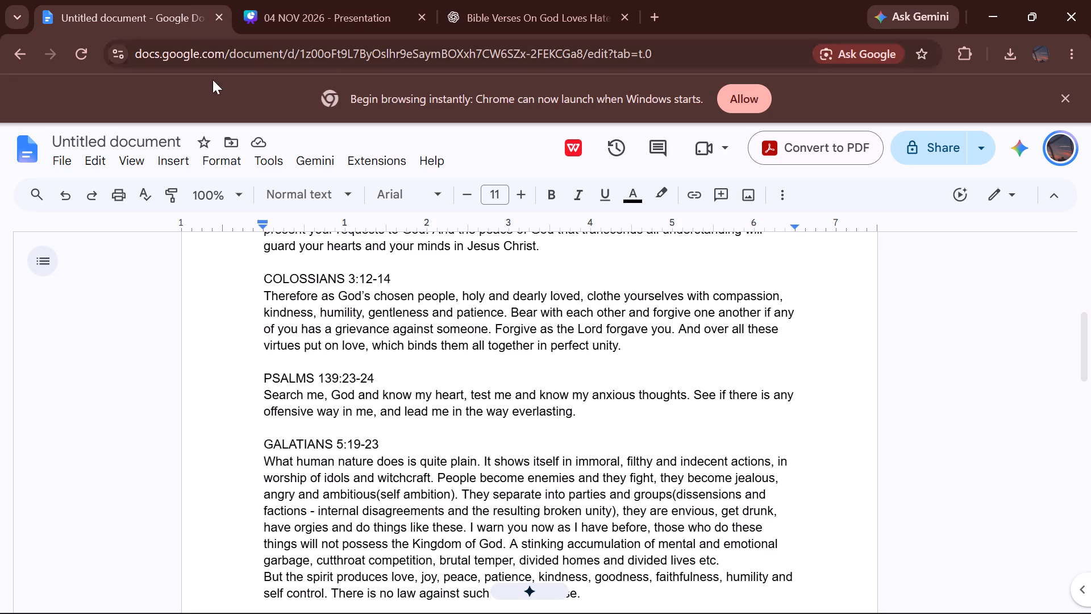
pyautogui.moveTo(431, 280); pyautogui.dragTo(263, 276)
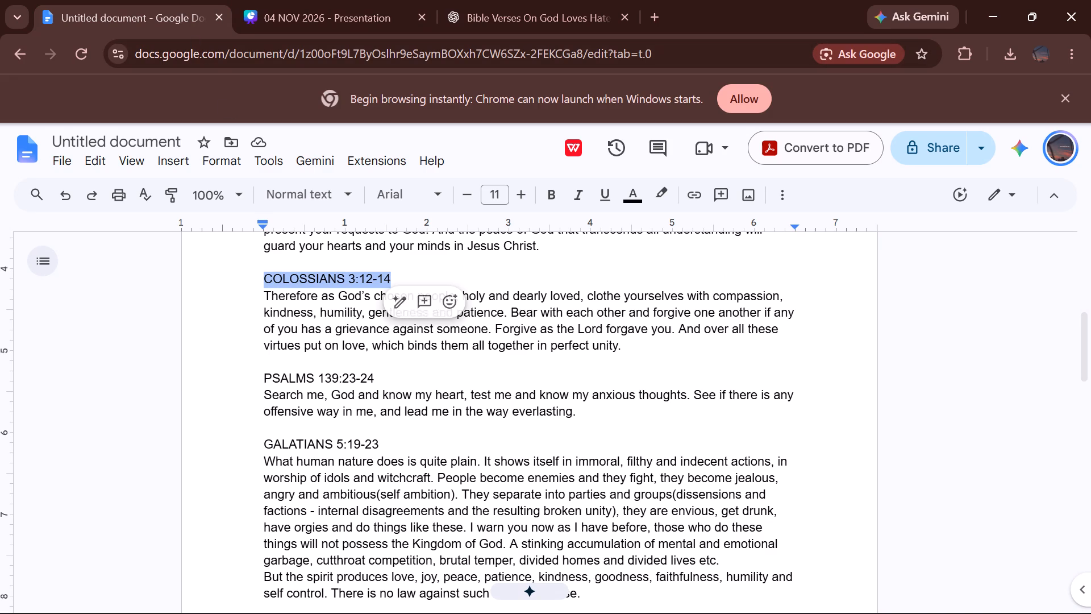
pyautogui.hotkey('ctrl', 'c')
pyautogui.click(364, 0)
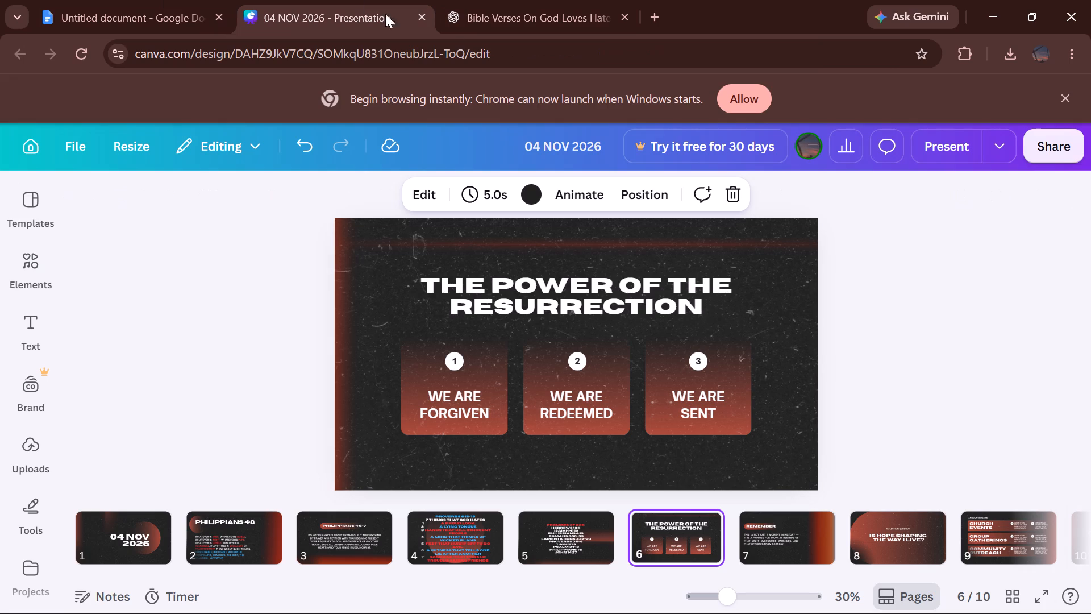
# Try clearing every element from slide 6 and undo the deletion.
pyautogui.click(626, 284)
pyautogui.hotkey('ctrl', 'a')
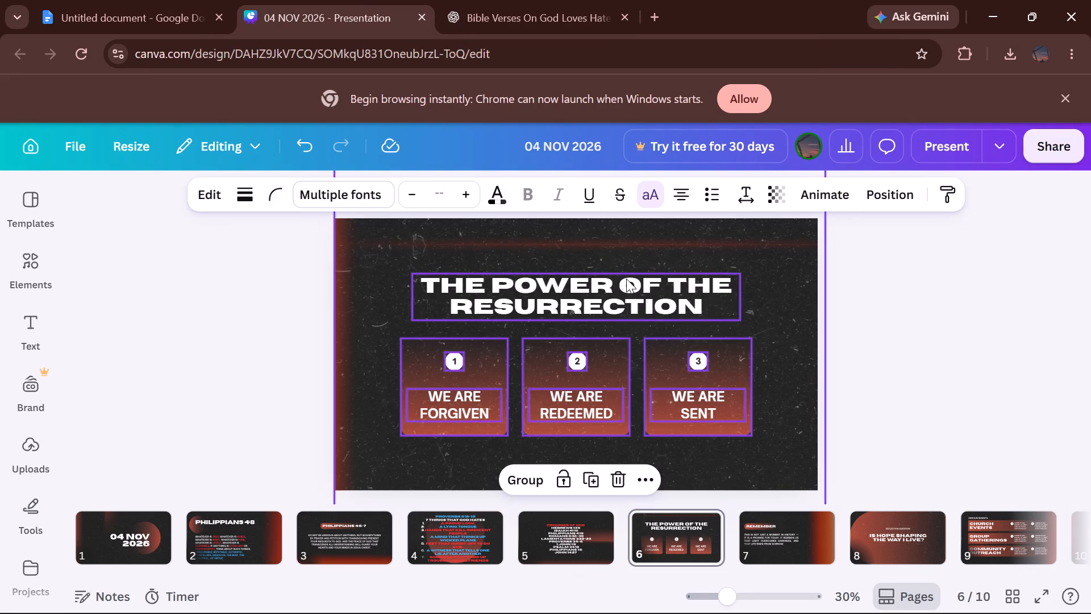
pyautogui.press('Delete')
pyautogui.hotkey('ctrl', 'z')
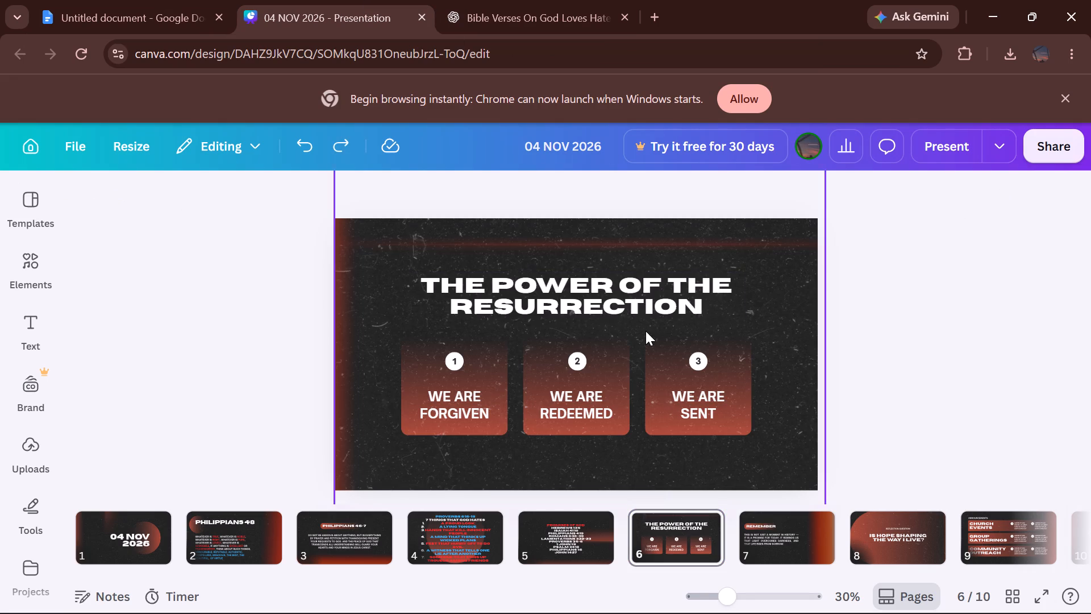
# Delete the "The Power of the Resurrection" title text from slide 6.
pyautogui.tripleClick(640, 297)
pyautogui.press('Delete')
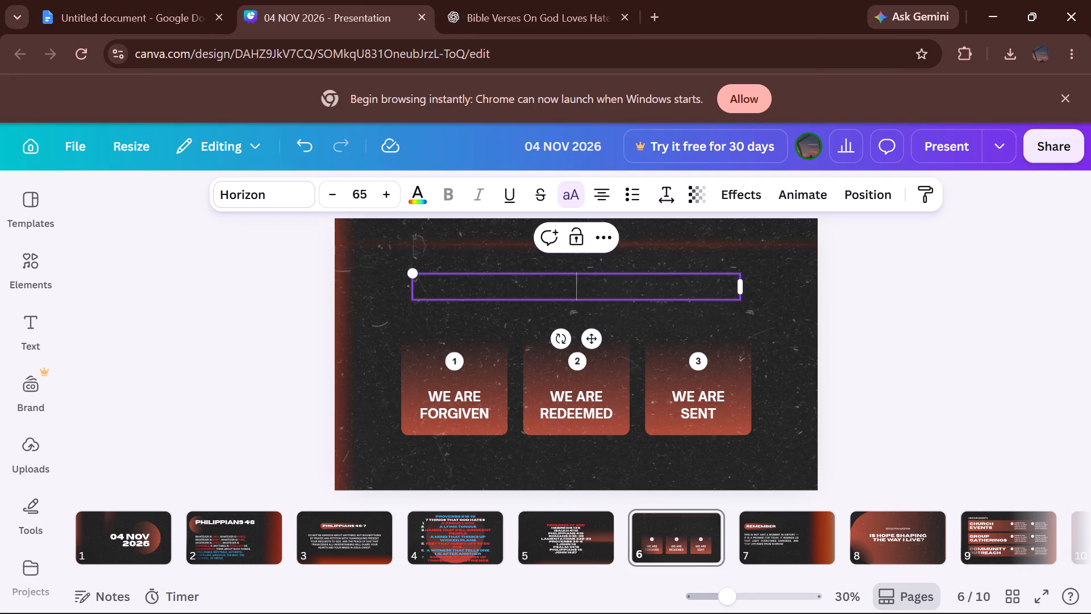
pyautogui.click(927, 324)
pyautogui.click(621, 288)
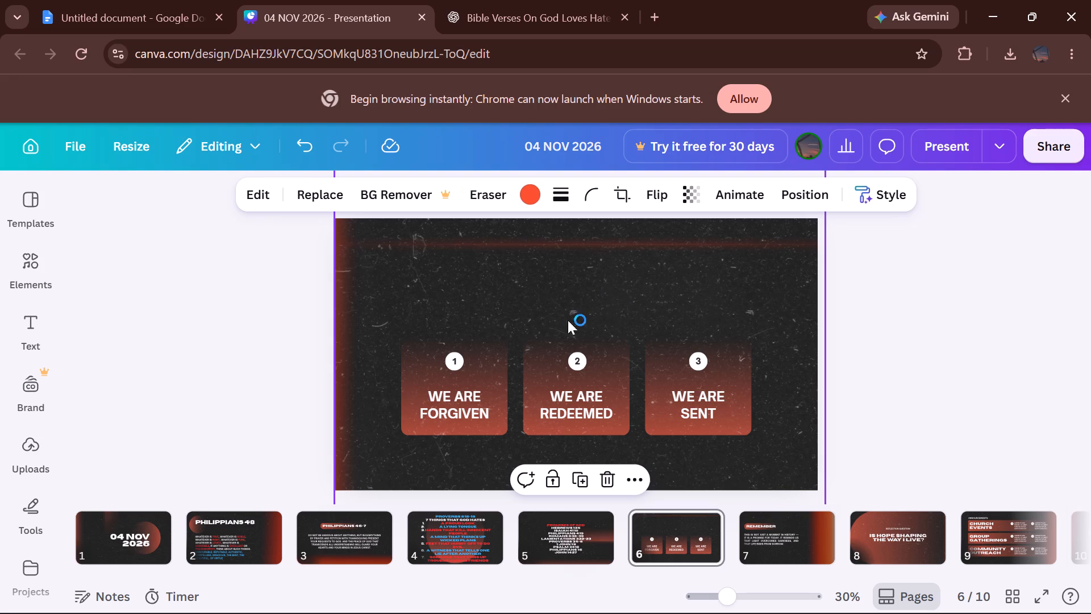
# Replace the "We Are Forgiven" text in card 1 with the copied reference COLOSSIANS 3:12-14.
pyautogui.doubleClick(447, 395)
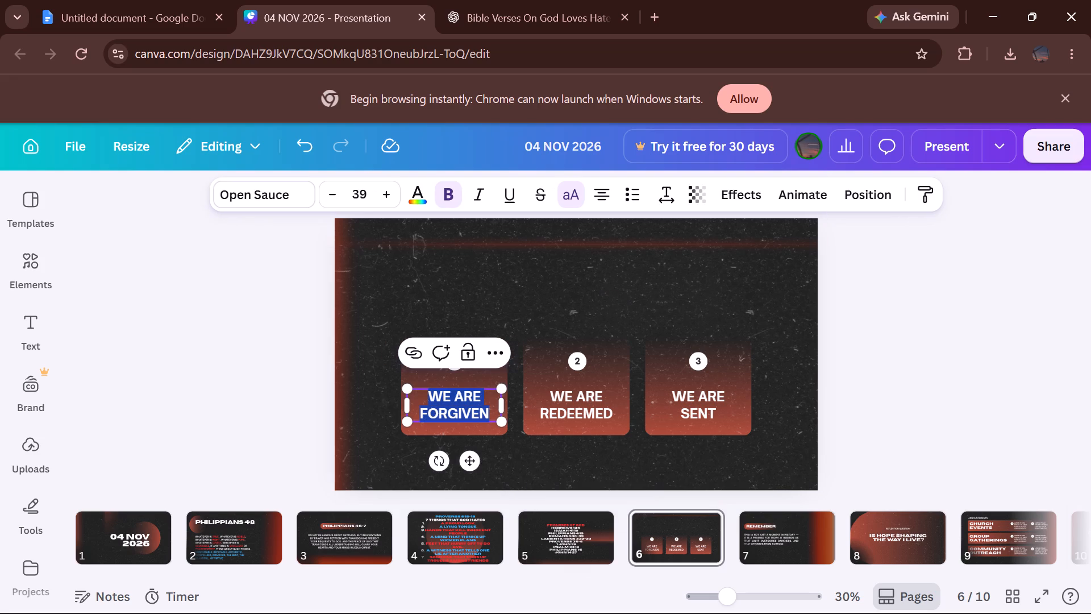
pyautogui.hotkey('ctrl', 'v')
# Copy PSALMS 139:23-24 from the Google Docs document and replace the "We Are Redeemed" text in card 2 with it.
pyautogui.click(139, 0)
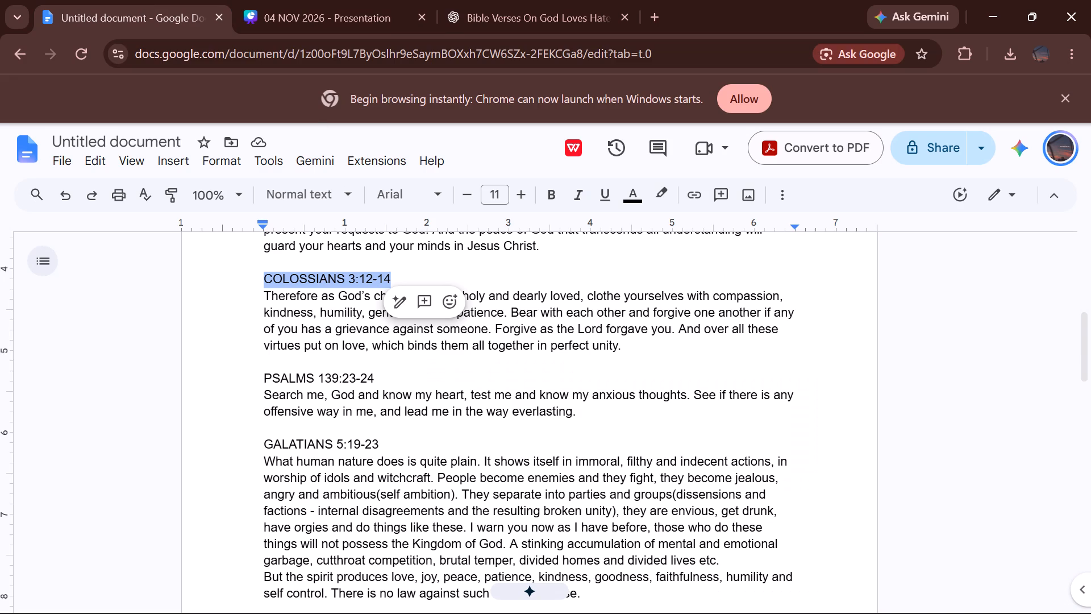
pyautogui.moveTo(378, 375); pyautogui.dragTo(371, 375)
pyautogui.moveTo(403, 379); pyautogui.dragTo(282, 380)
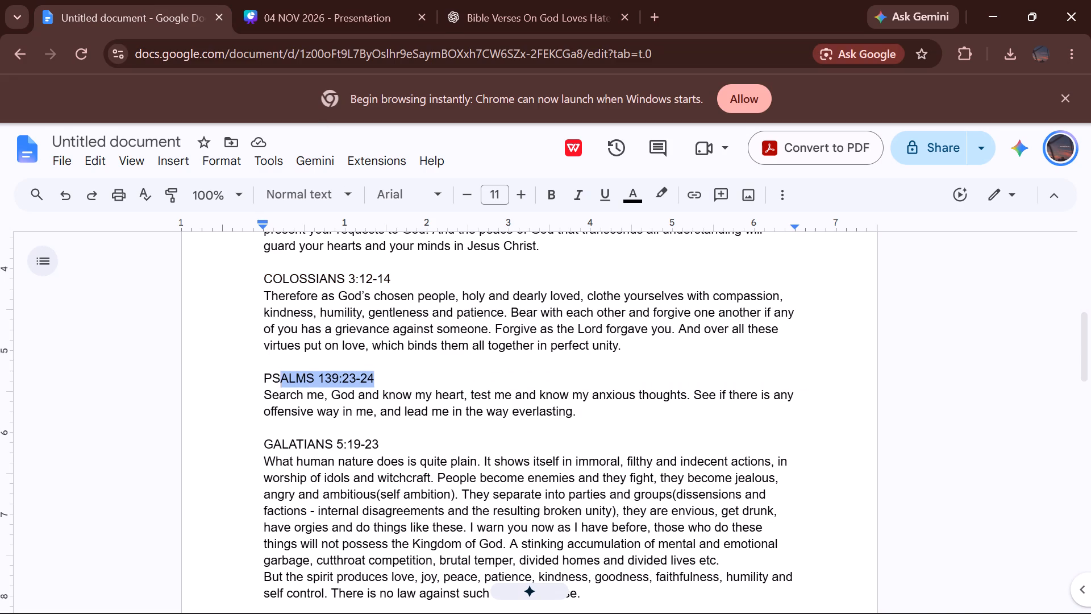
pyautogui.moveTo(282, 380); pyautogui.dragTo(250, 380)
pyautogui.hotkey('ctrl', 'c')
pyautogui.click(324, 0)
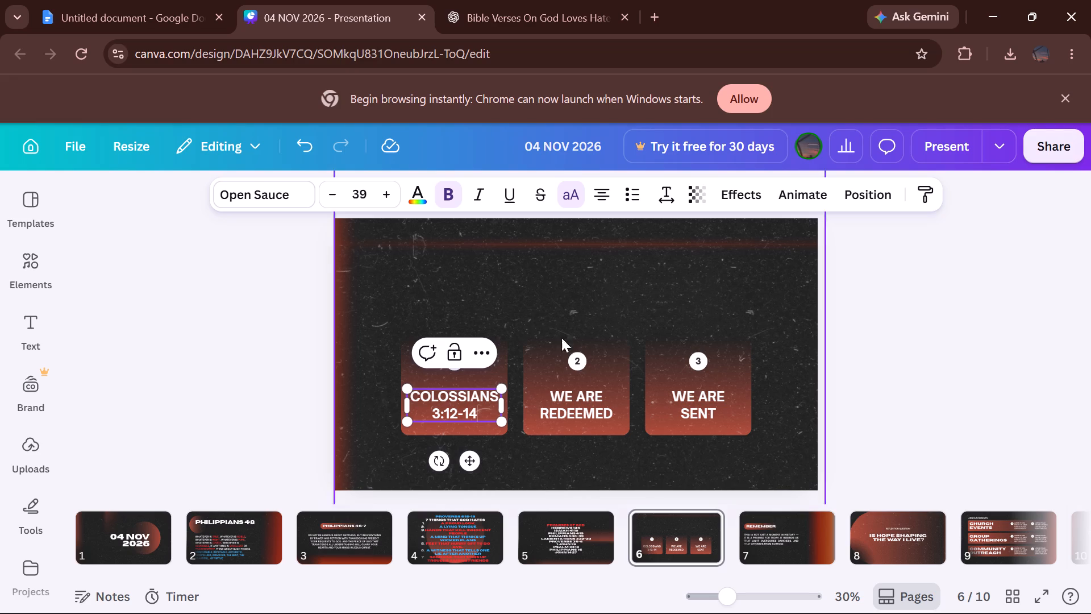
pyautogui.tripleClick(578, 408)
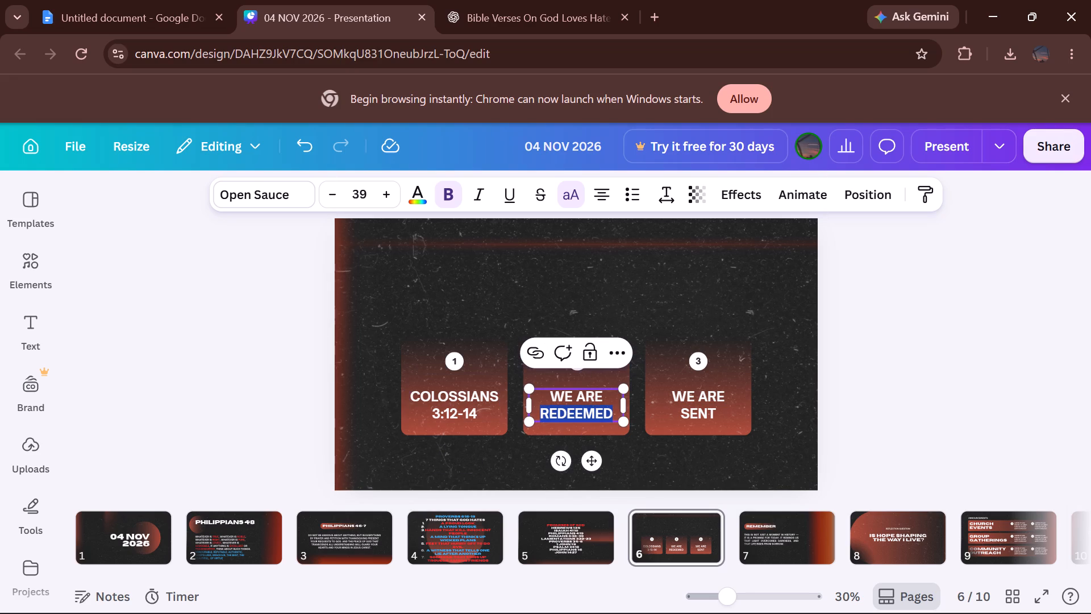
pyautogui.hotkey('ctrl', 'a')
pyautogui.hotkey('ctrl', 'v')
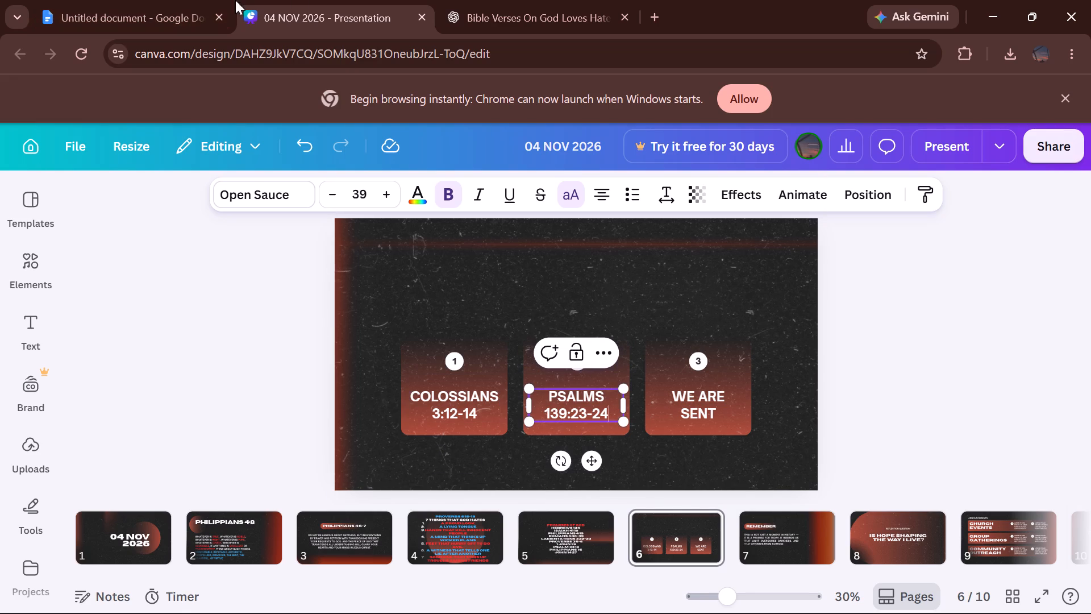
# Copy GALATIANS 5:19-23 from the Google Docs document and replace the "We Are Sent" text in card 3 with it.
pyautogui.click(147, 0)
pyautogui.scroll(-1, 474, 363)
pyautogui.moveTo(388, 354); pyautogui.dragTo(383, 354)
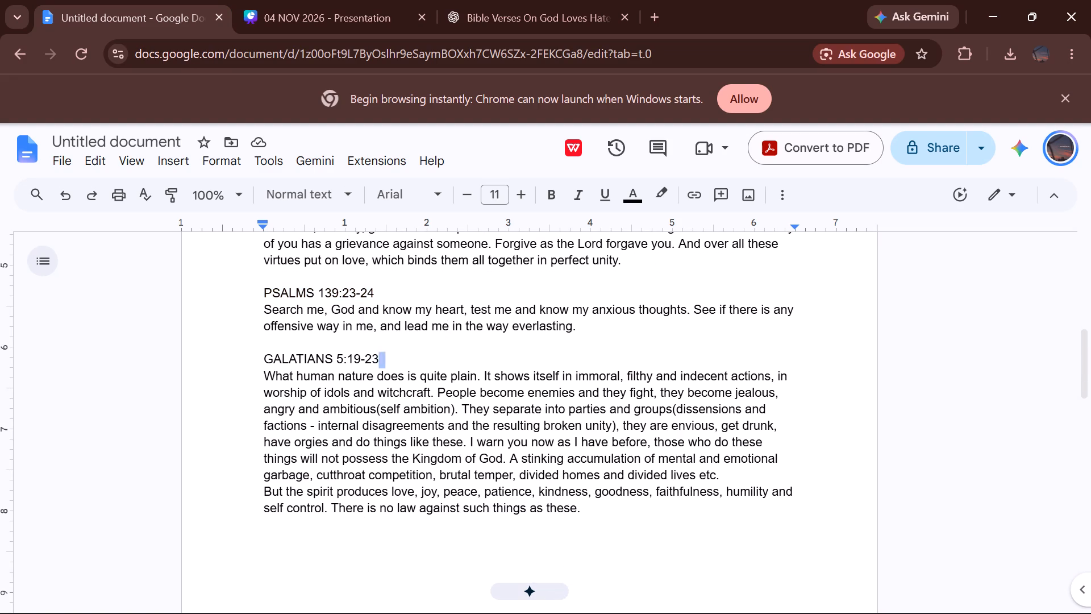
pyautogui.moveTo(383, 354); pyautogui.dragTo(263, 356)
pyautogui.hotkey('ctrl', 'c')
pyautogui.click(373, 0)
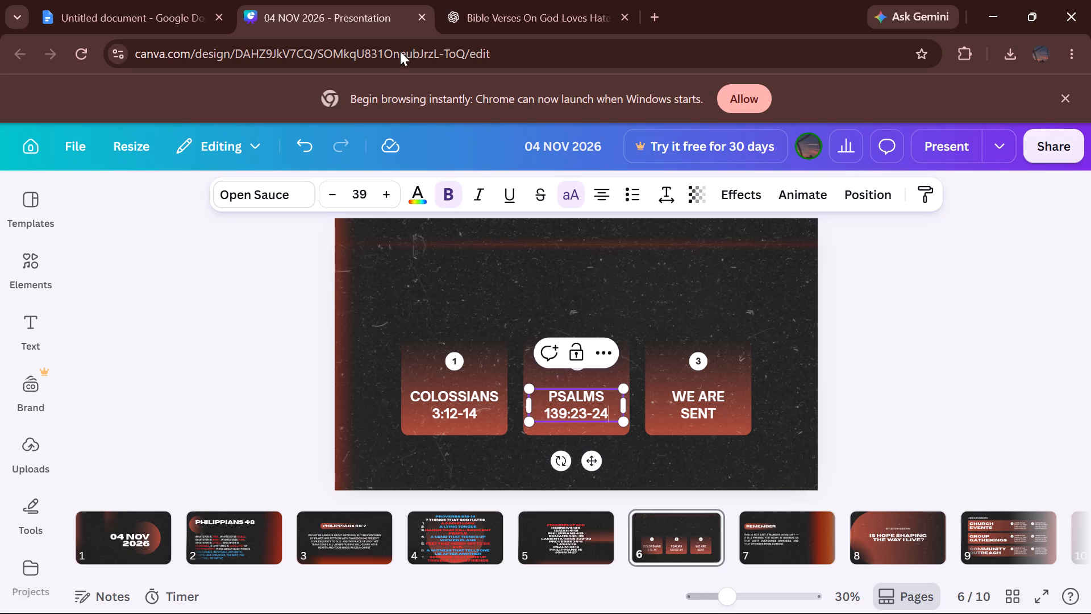
pyautogui.doubleClick(693, 407)
pyautogui.hotkey('ctrl', 'v')
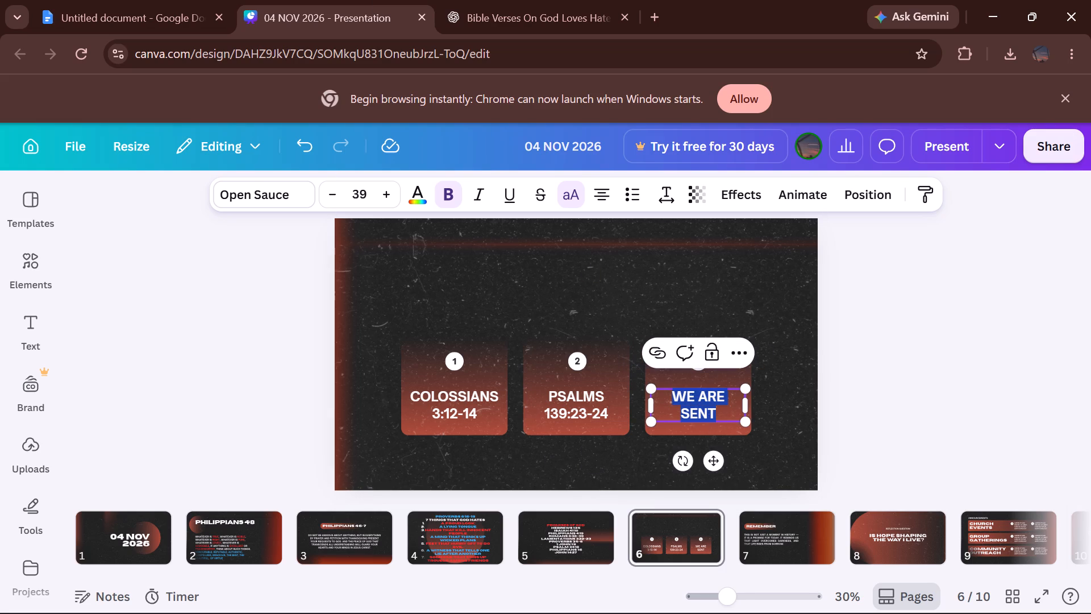
# Check the rest of the Google Docs document for further passages and return to slide 6 in Canva.
pyautogui.click(93, 0)
pyautogui.scroll(-1, 756, 320)
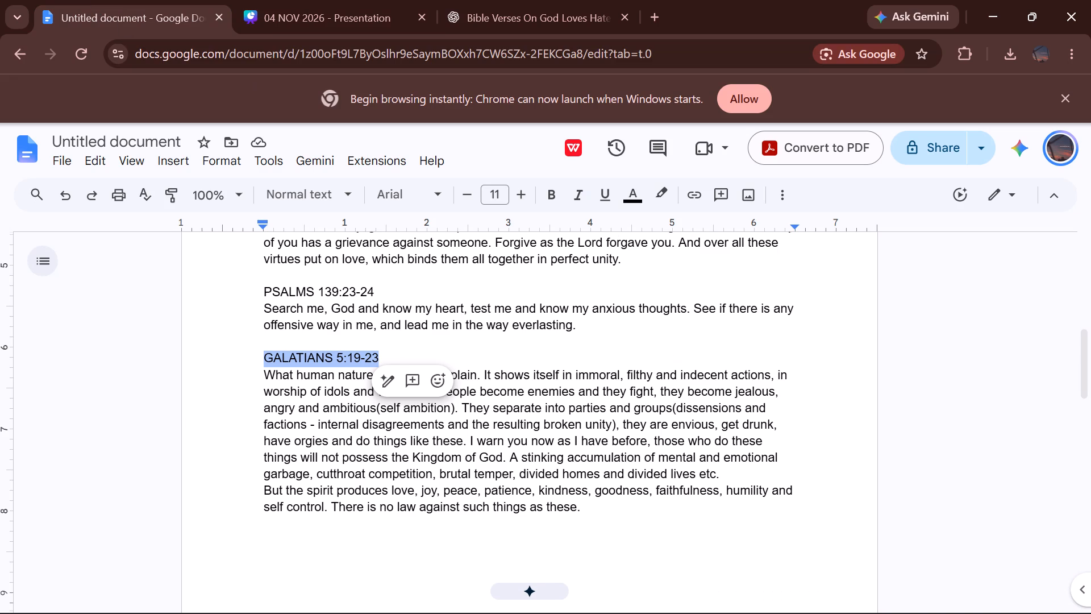
pyautogui.scroll(-10, 756, 320)
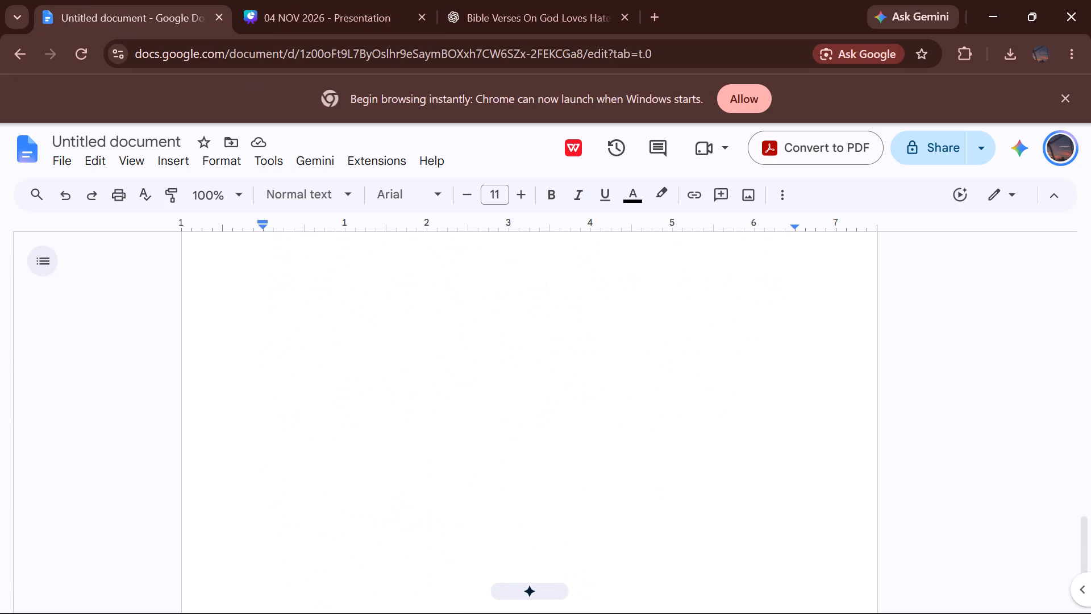
pyautogui.scroll(14, 756, 320)
pyautogui.scroll(-1, 756, 320)
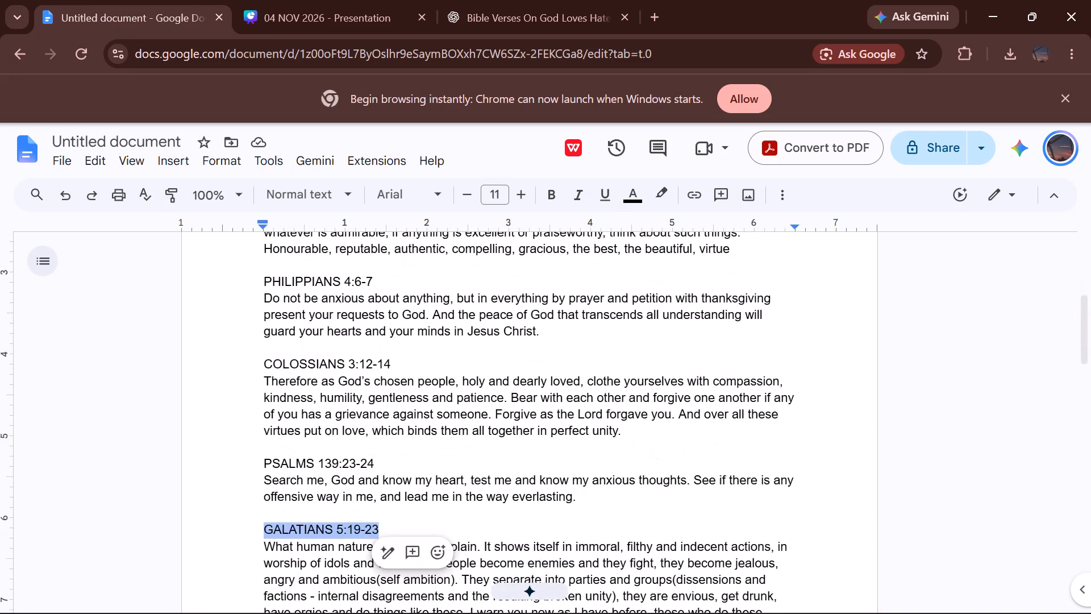
pyautogui.scroll(-1, 756, 320)
pyautogui.click(285, 0)
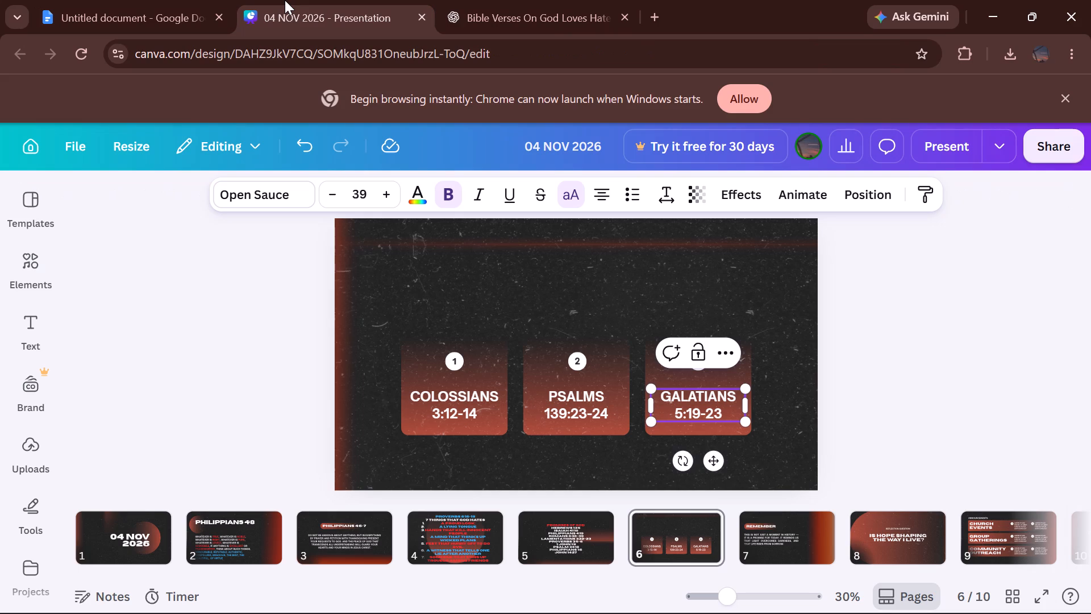
pyautogui.click(967, 350)
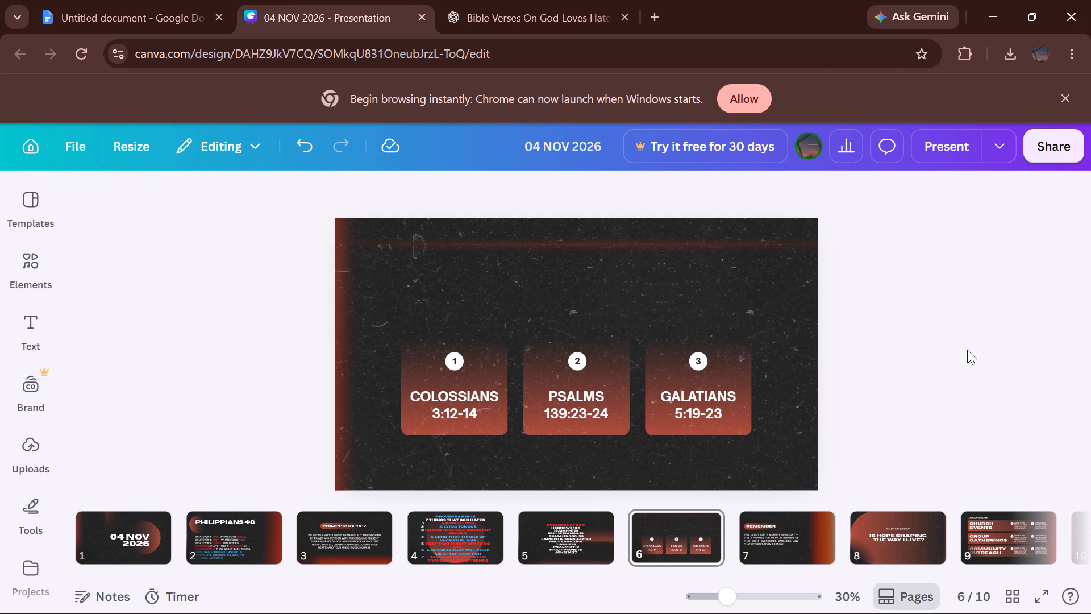
# Delete the four leftover template slides after slide 6, from "Remember" through "Thank You for Joining Us".
pyautogui.click(786, 534)
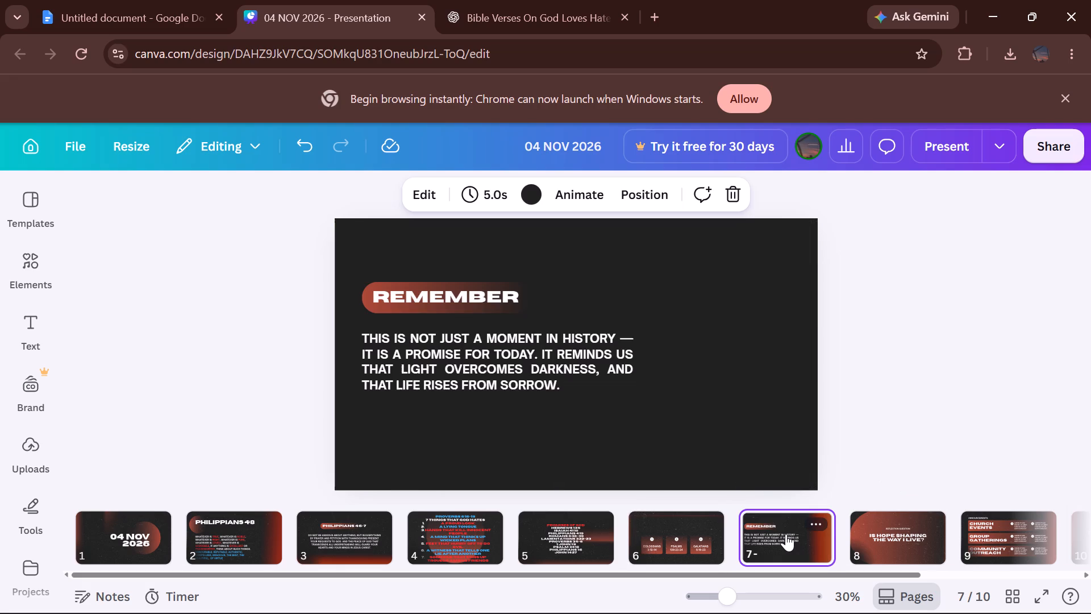
pyautogui.press('Delete')
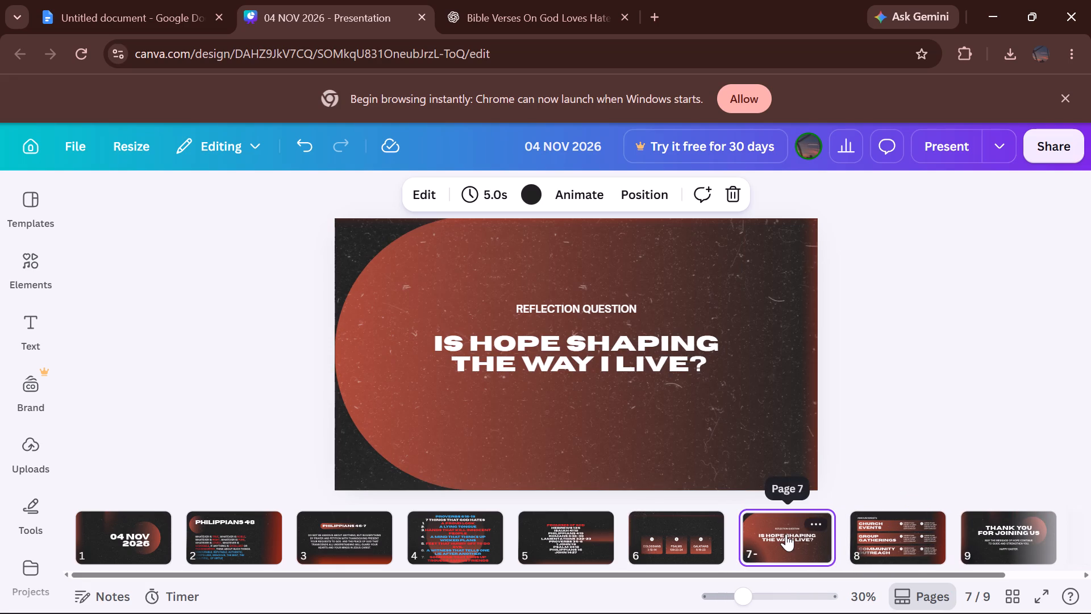
pyautogui.press('Delete')
pyautogui.press('Delete')
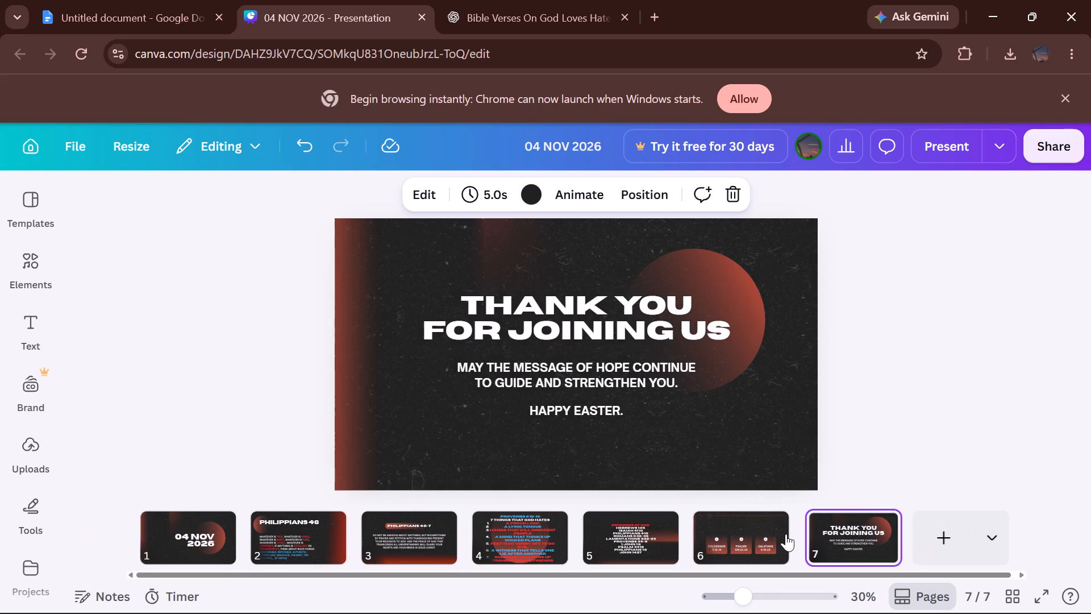
pyautogui.press('Delete')
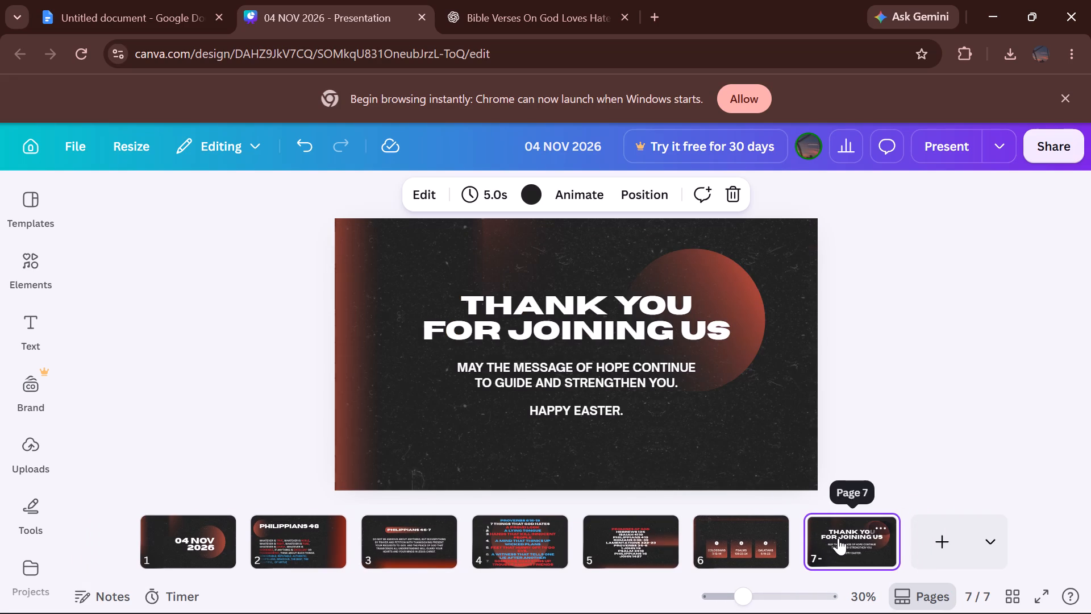
# Look back over the Philippians passages on slides 2 and 3.
pyautogui.click(379, 528)
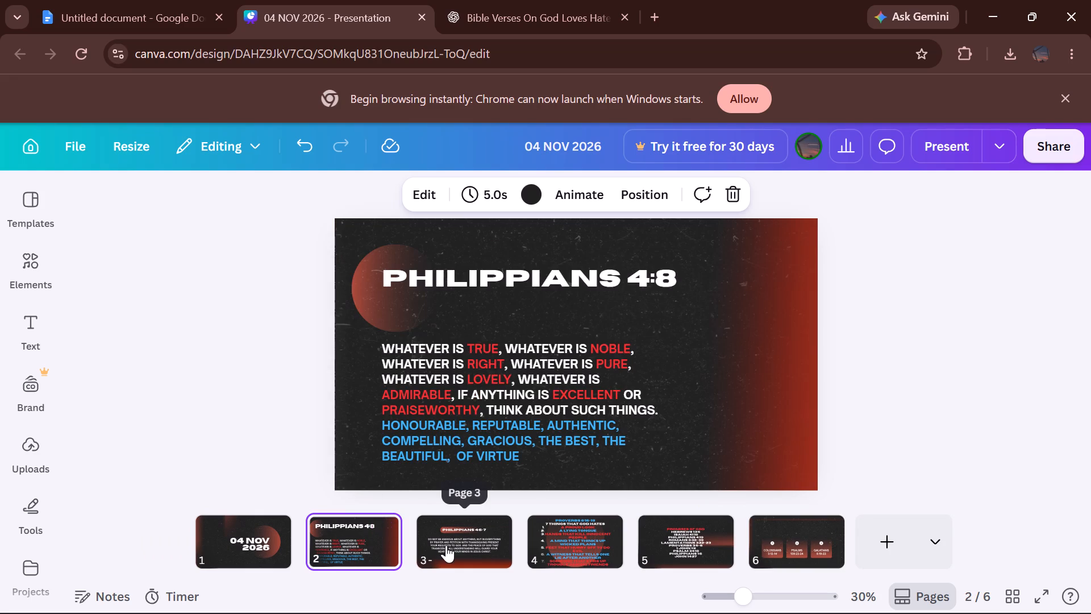
pyautogui.click(457, 545)
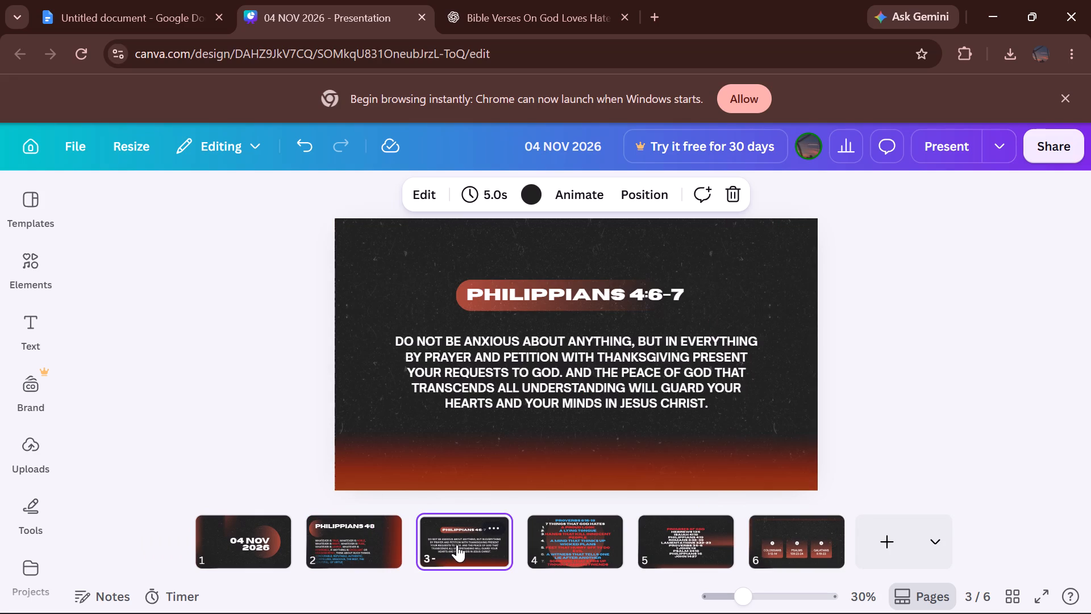
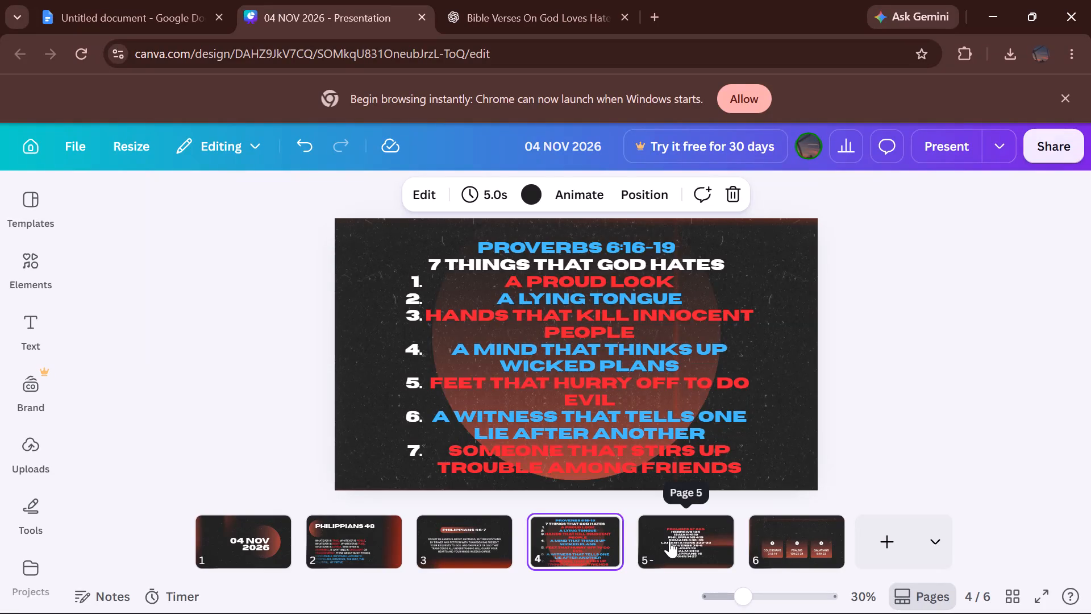
# Look over slides 5 and 6 and go back to slide 1.
pyautogui.click(669, 541)
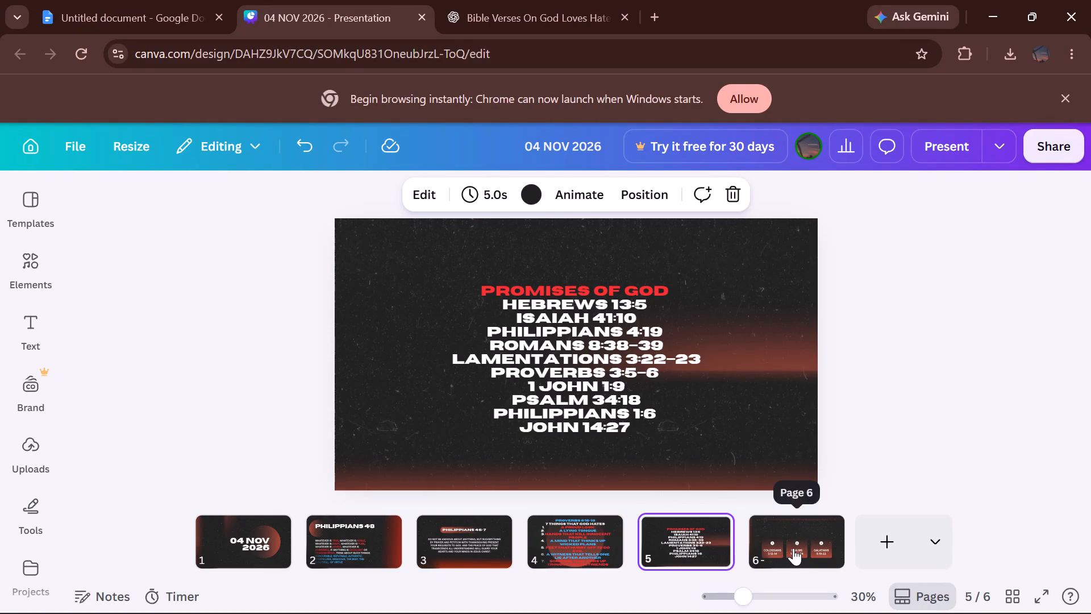
pyautogui.click(793, 548)
pyautogui.click(233, 550)
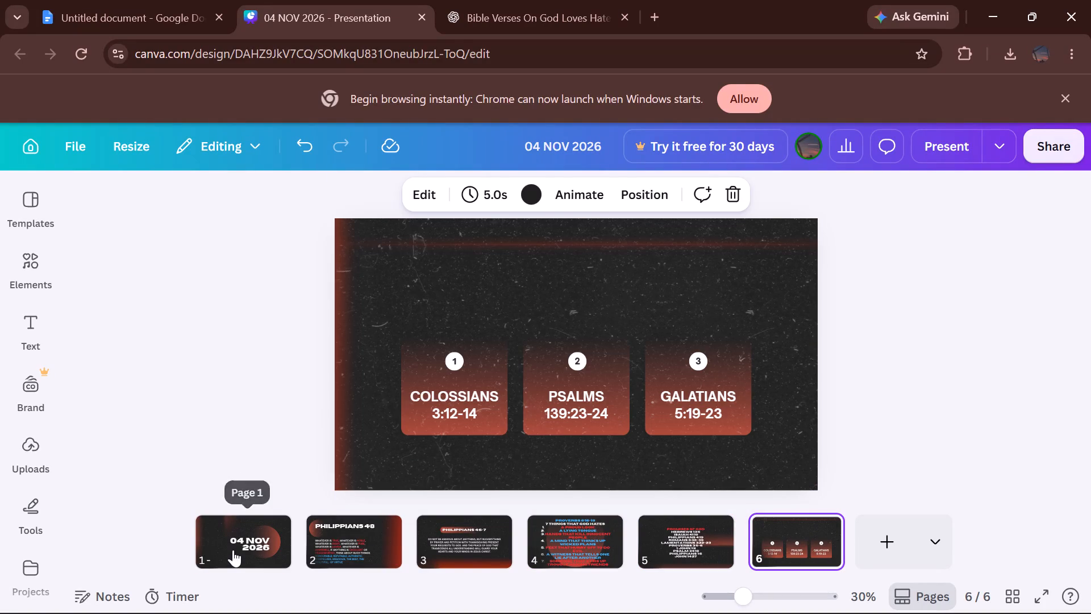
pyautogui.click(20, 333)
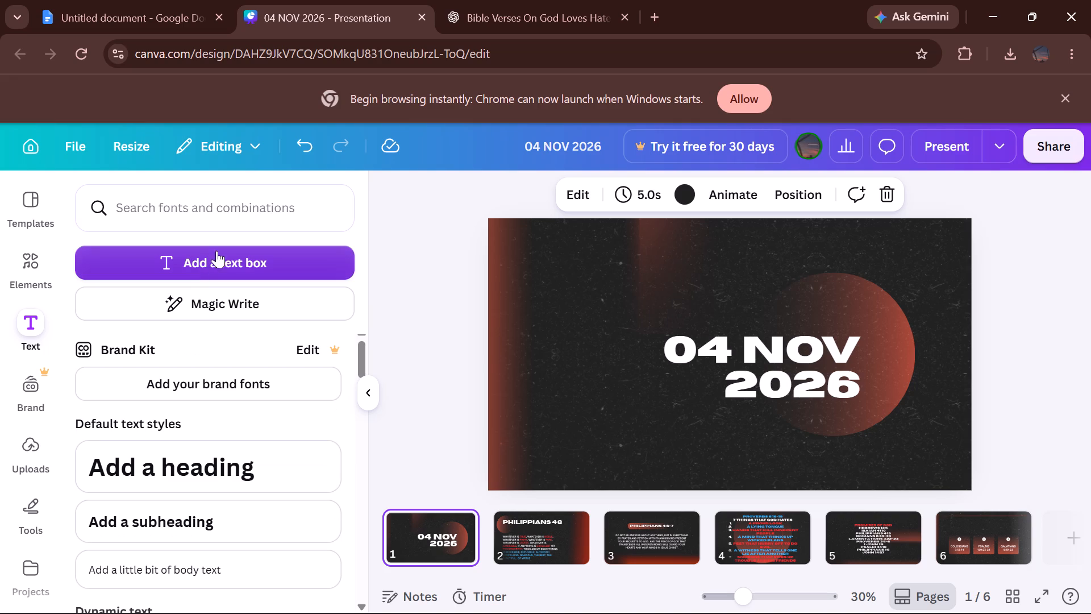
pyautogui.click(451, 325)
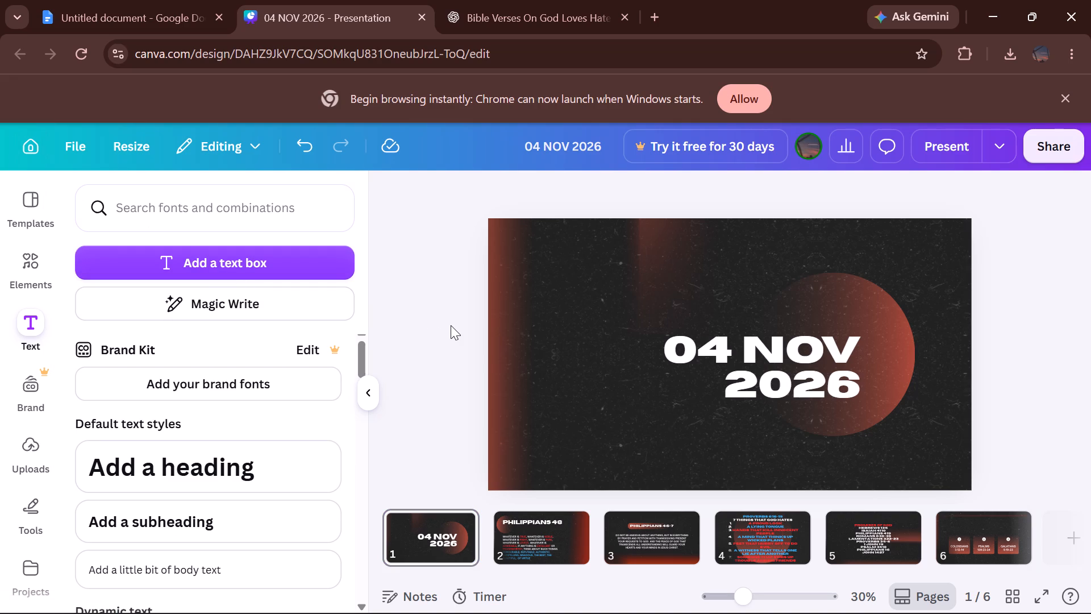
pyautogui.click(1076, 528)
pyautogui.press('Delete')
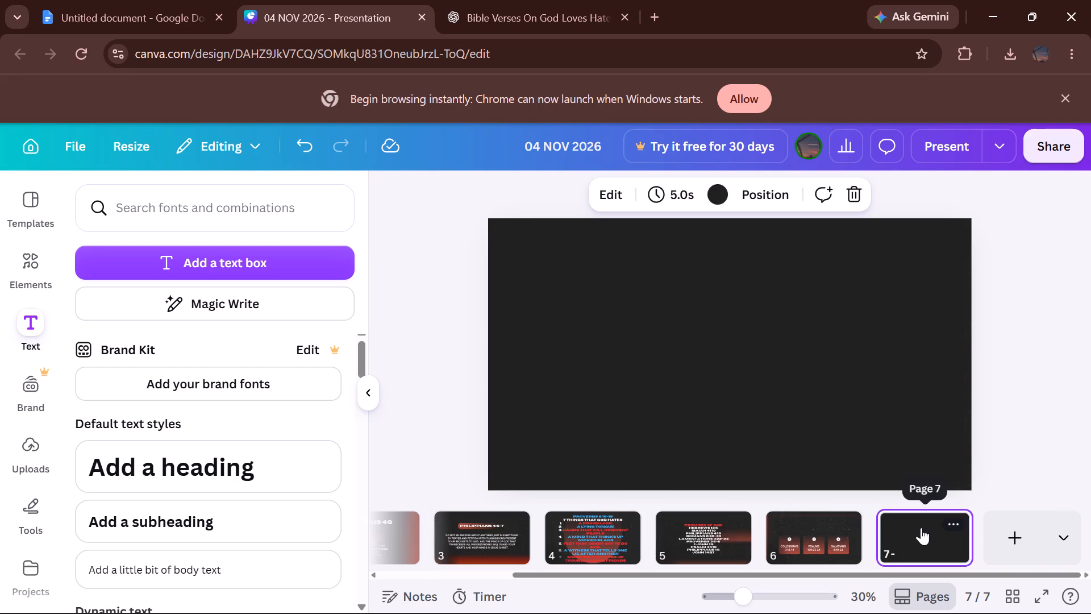
# Add the "Is Hope Shaping the Way I Live?" page from the Black and Red Modern Easter Sunday Church template as a new slide 7.
pyautogui.click(47, 180)
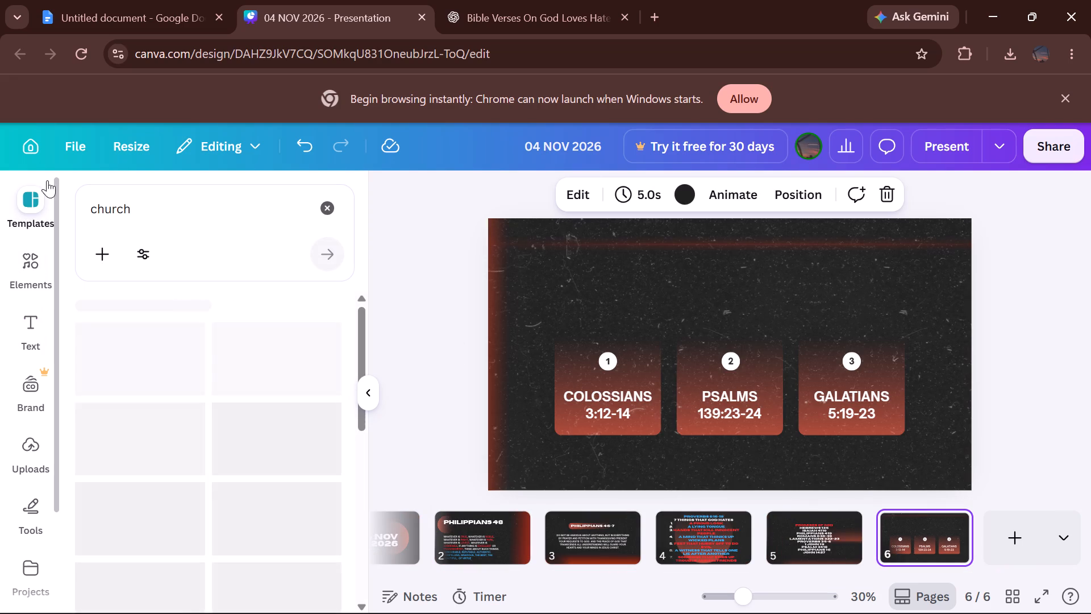
pyautogui.click(289, 430)
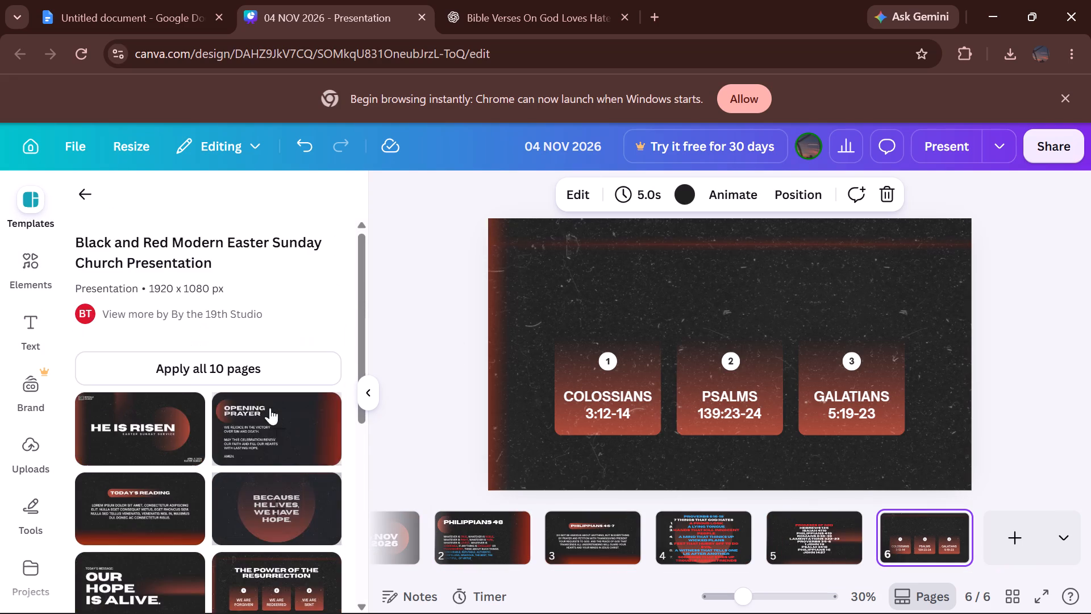
pyautogui.scroll(-4, 244, 409)
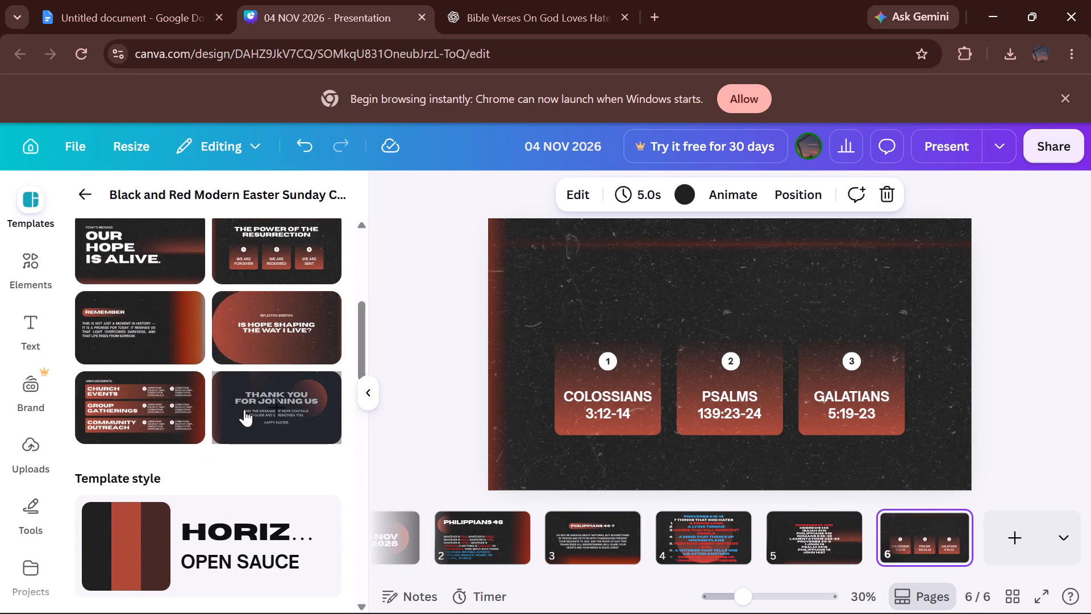
pyautogui.click(267, 329)
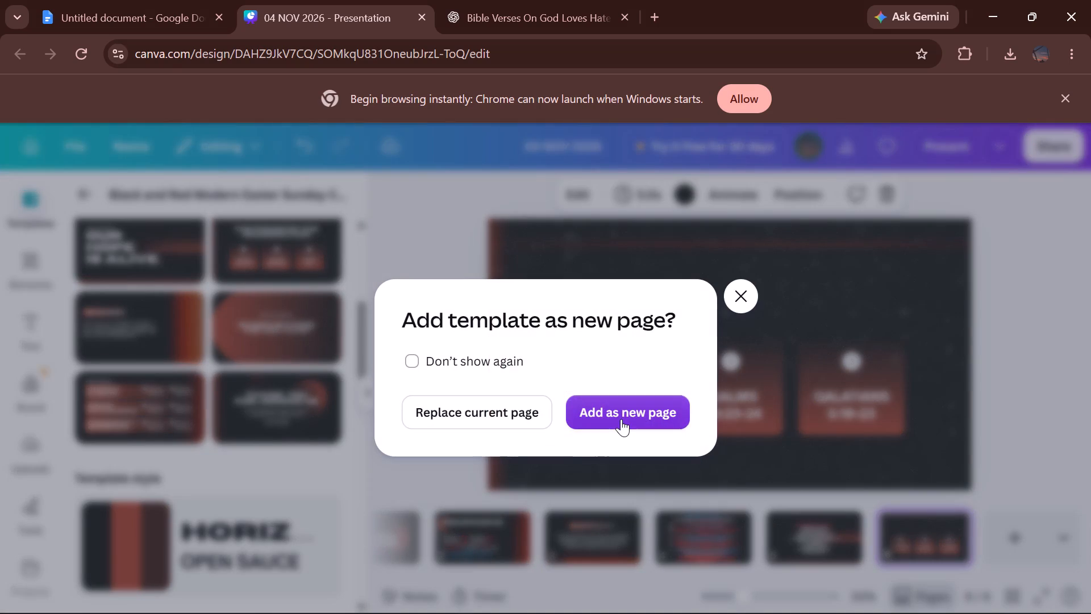
pyautogui.click(621, 419)
# Delete the "Reflection Question" label above the headline on slide 7.
pyautogui.click(733, 308)
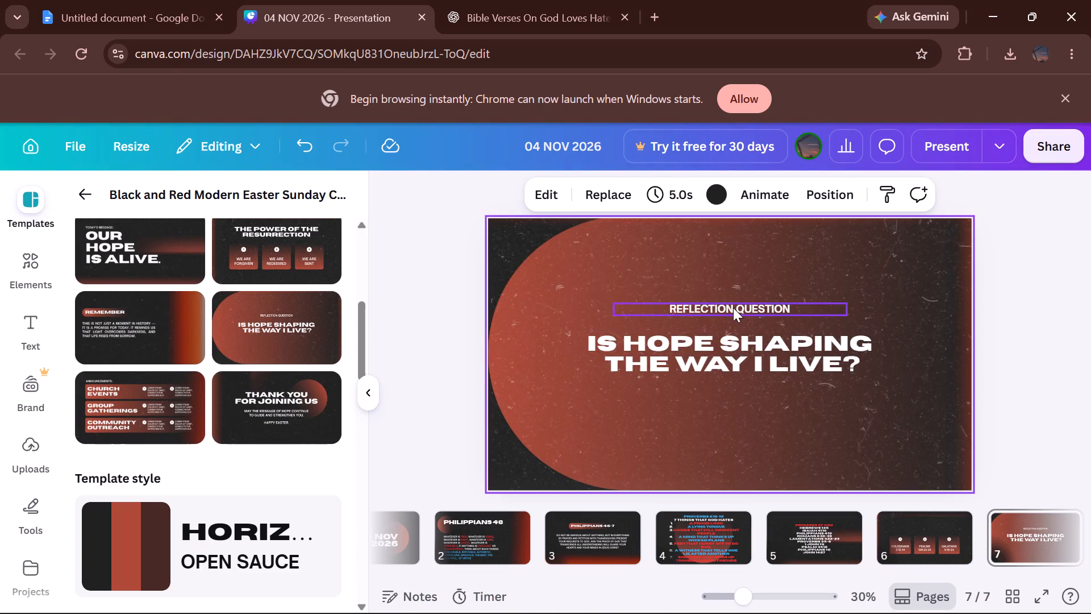
pyautogui.press('Delete')
# Replace the headline on slide 7 with "Do not have expectations of anyone".
pyautogui.tripleClick(752, 345)
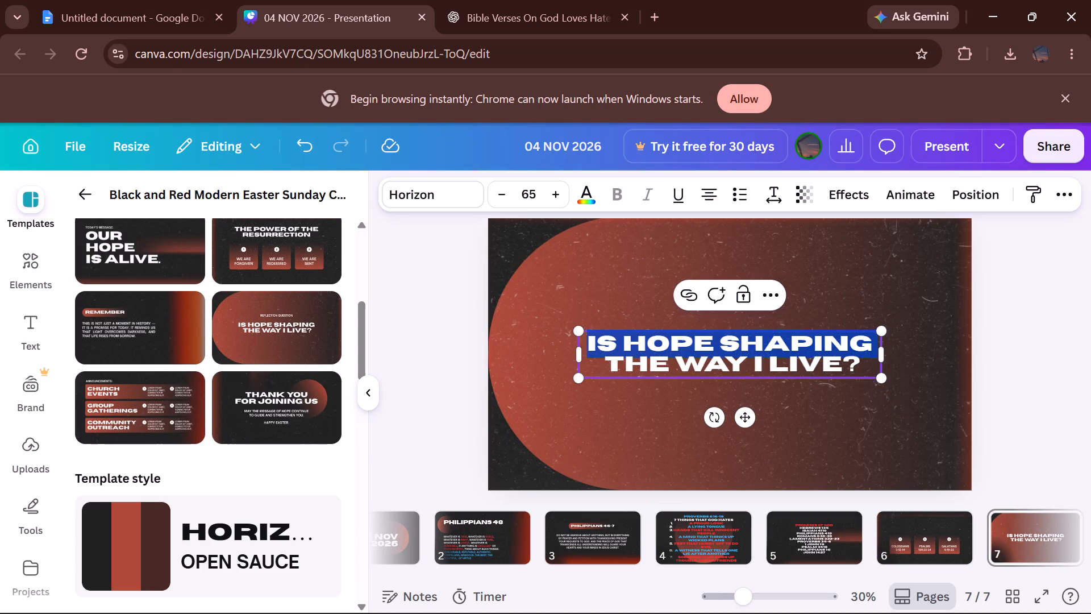
pyautogui.hotkey('ctrl', 'a')
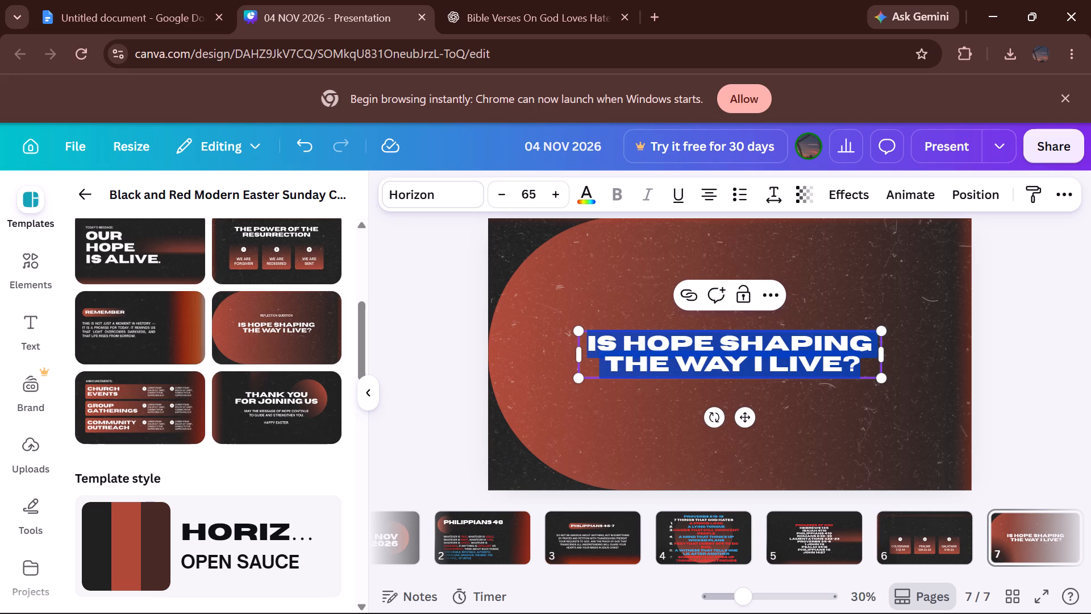
pyautogui.press('d')
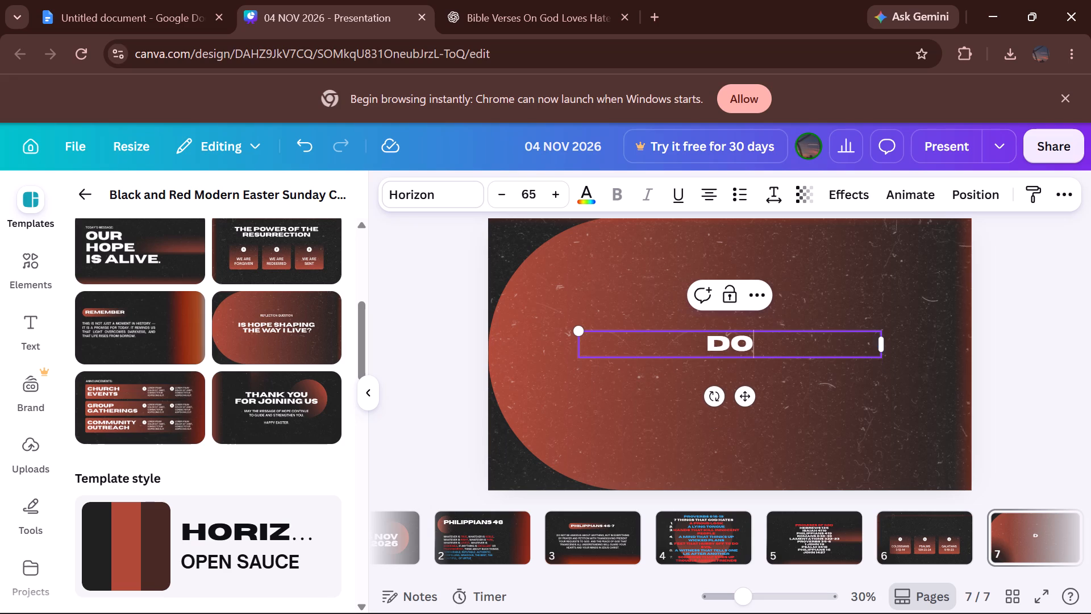
pyautogui.write('not have')
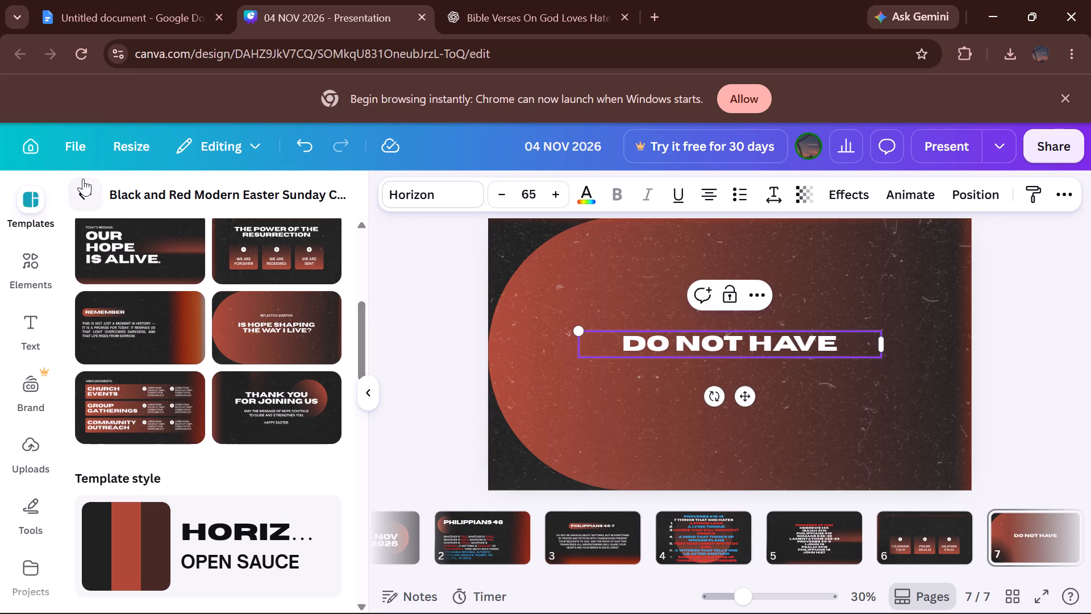
pyautogui.click(87, 185)
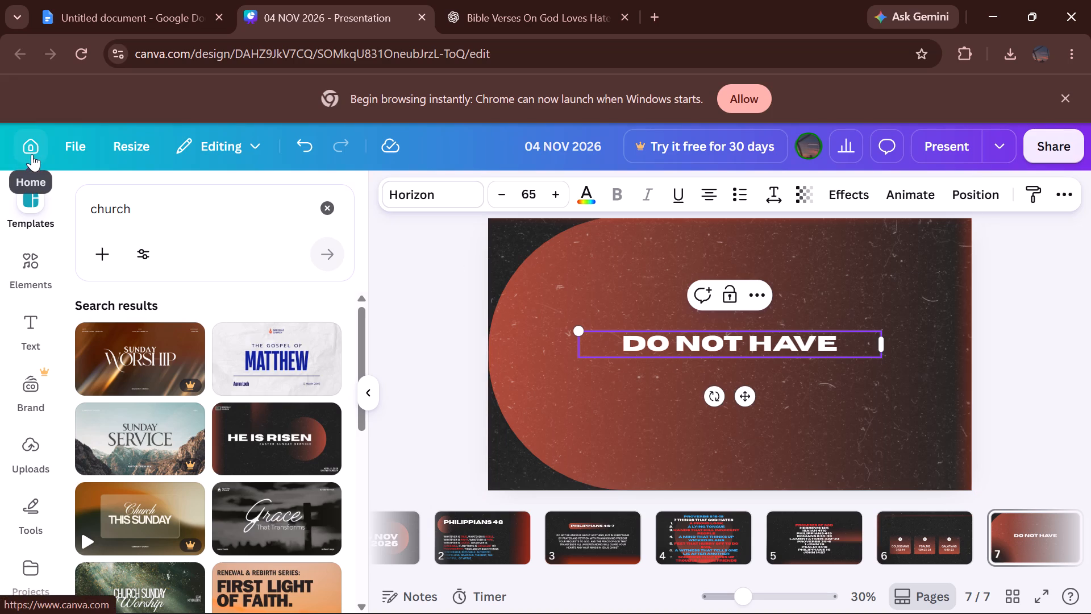
pyautogui.click(367, 390)
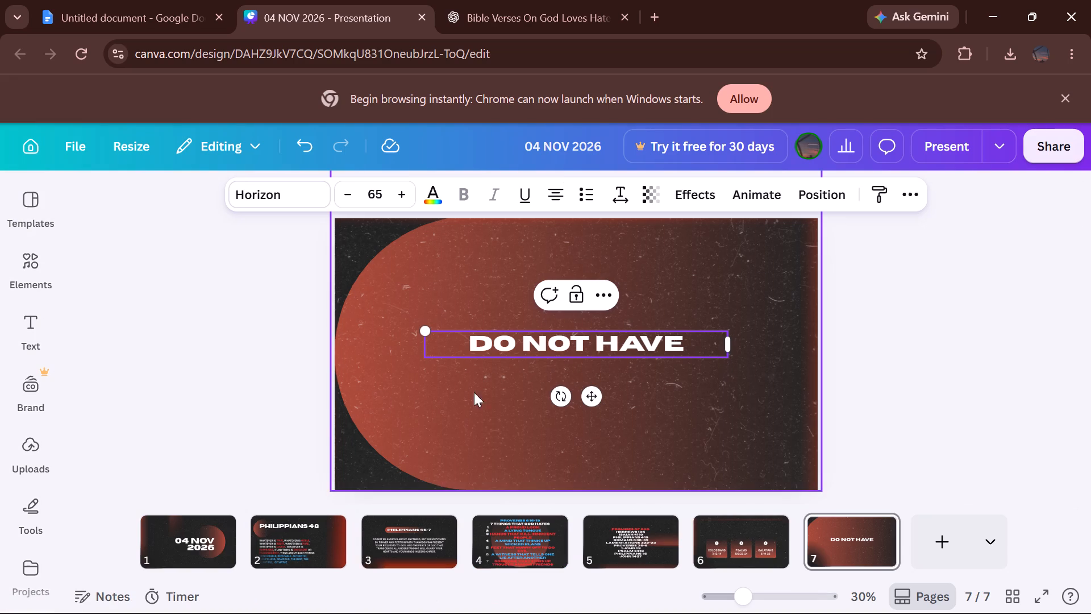
pyautogui.press('space')
pyautogui.write('e')
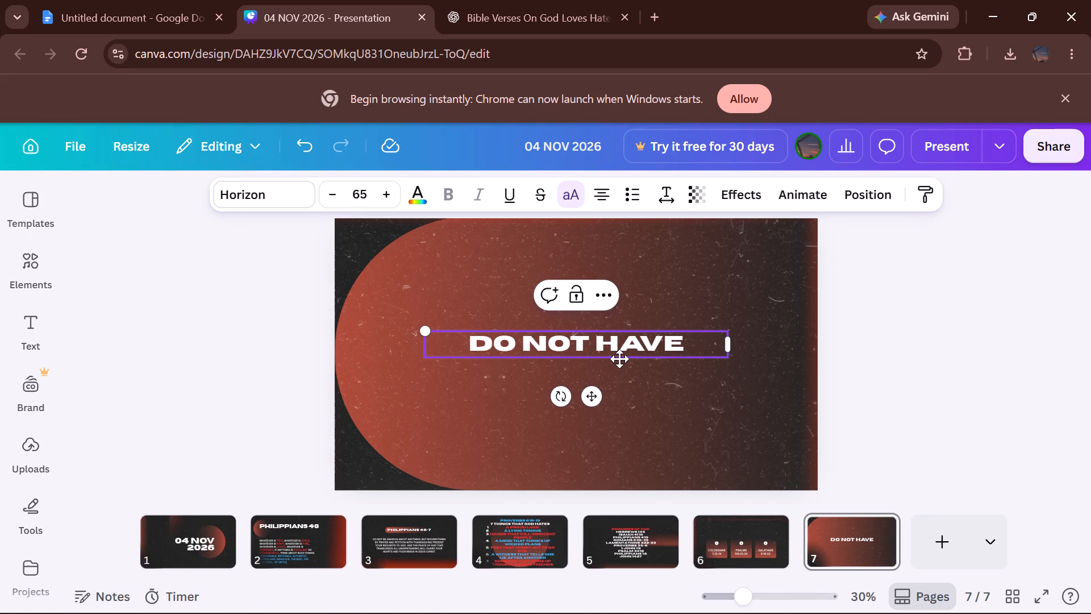
pyautogui.click(688, 354)
pyautogui.click(691, 343)
pyautogui.press('space')
pyautogui.write('expe')
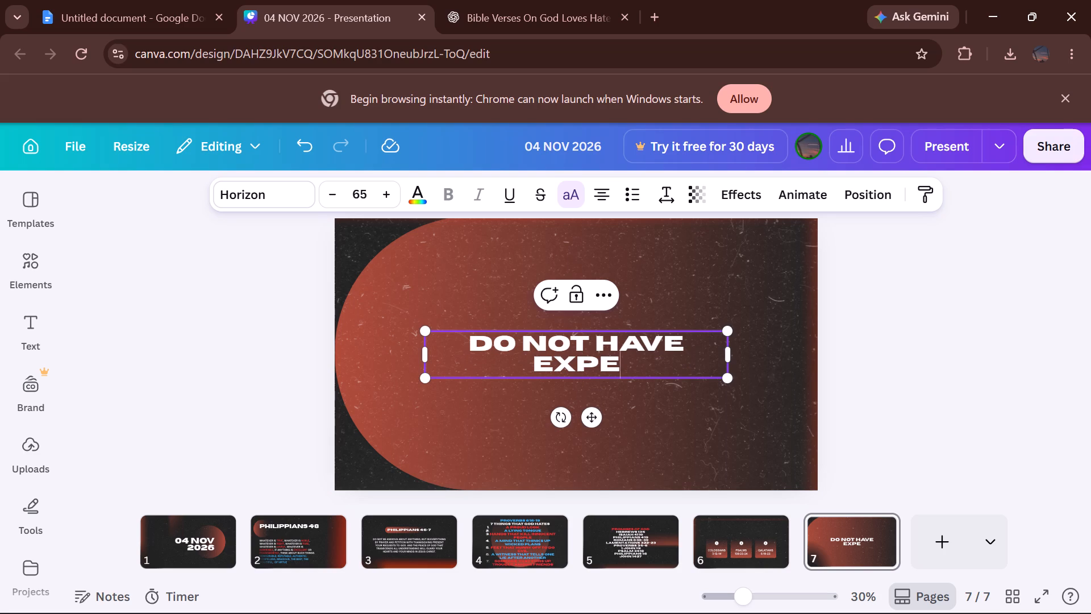
pyautogui.press('BackSpace')
pyautogui.write('ectations of anyone')
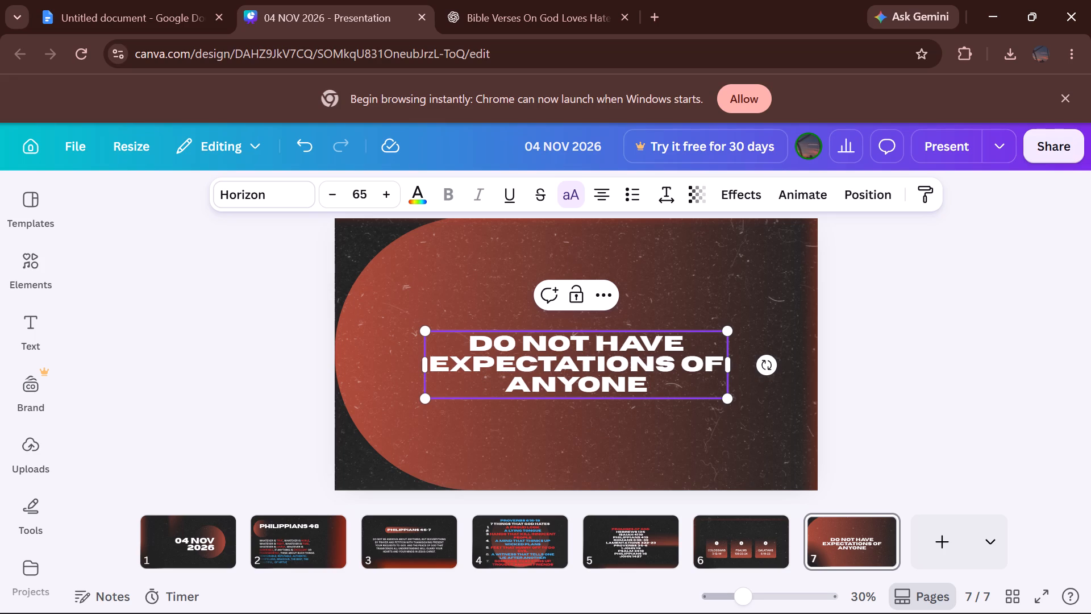
# Add a new line below it reading "So what they talk, and then?".
pyautogui.press('Return')
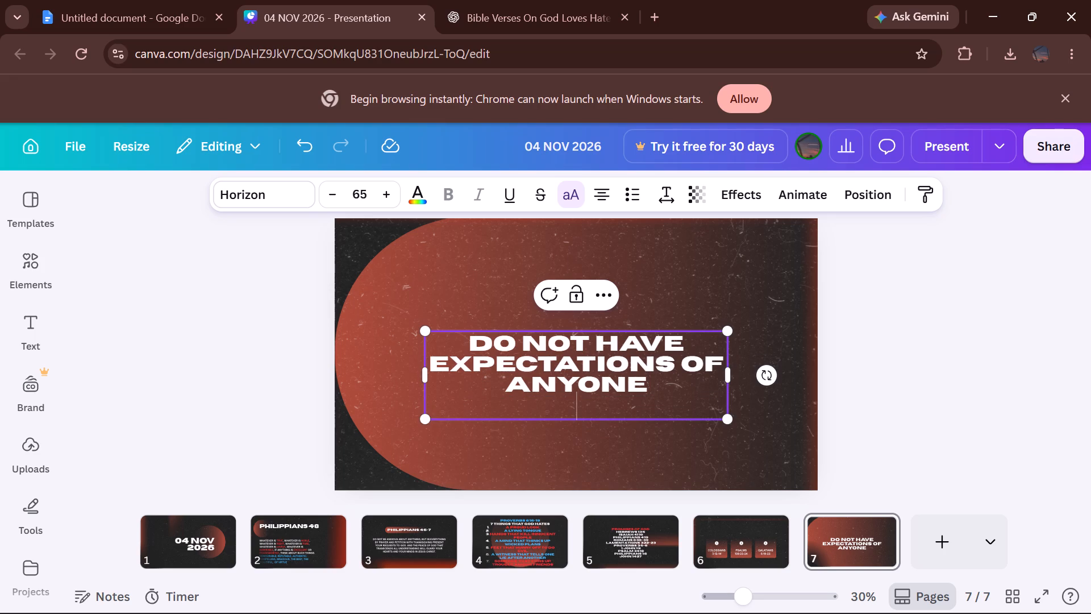
pyautogui.write('so what they talk, and then')
pyautogui.hotkey('shift', '?')
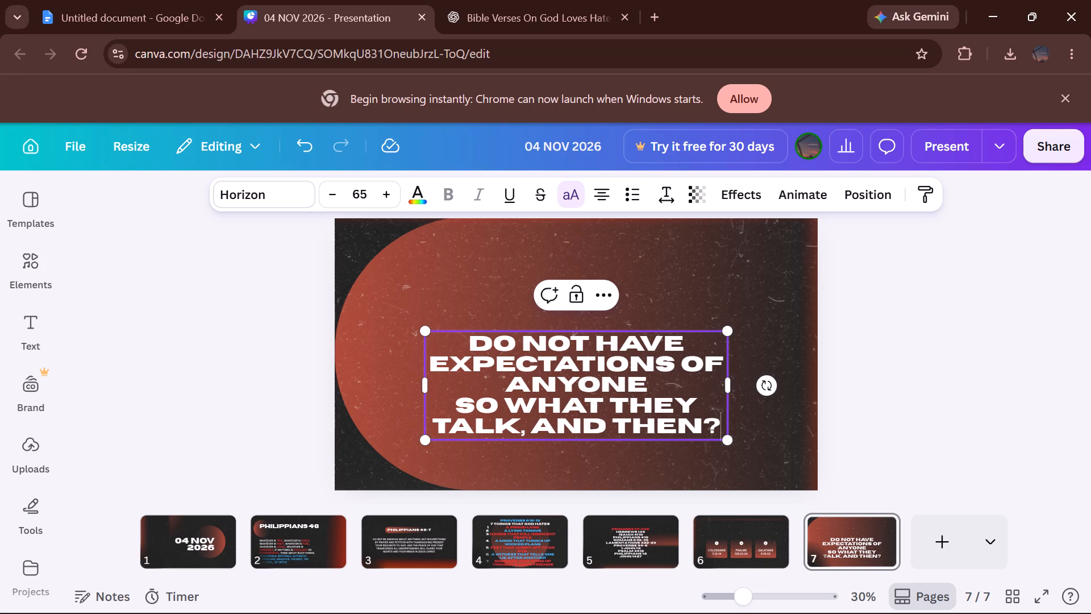
# Format both statements on slide 7 as bullet points.
pyautogui.click(458, 336)
pyautogui.click(642, 195)
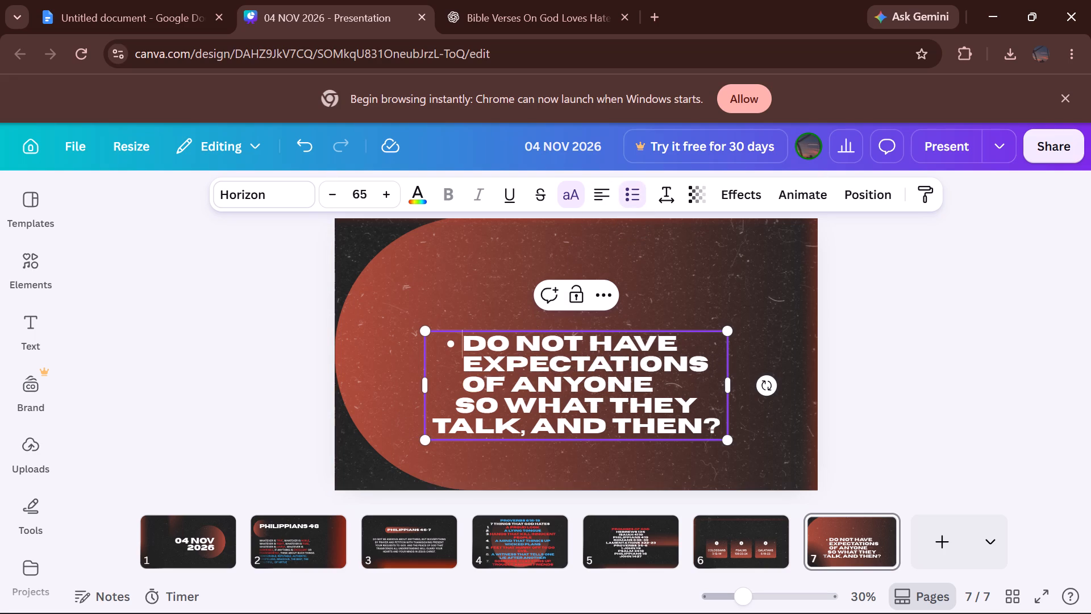
pyautogui.click(458, 403)
pyautogui.click(636, 195)
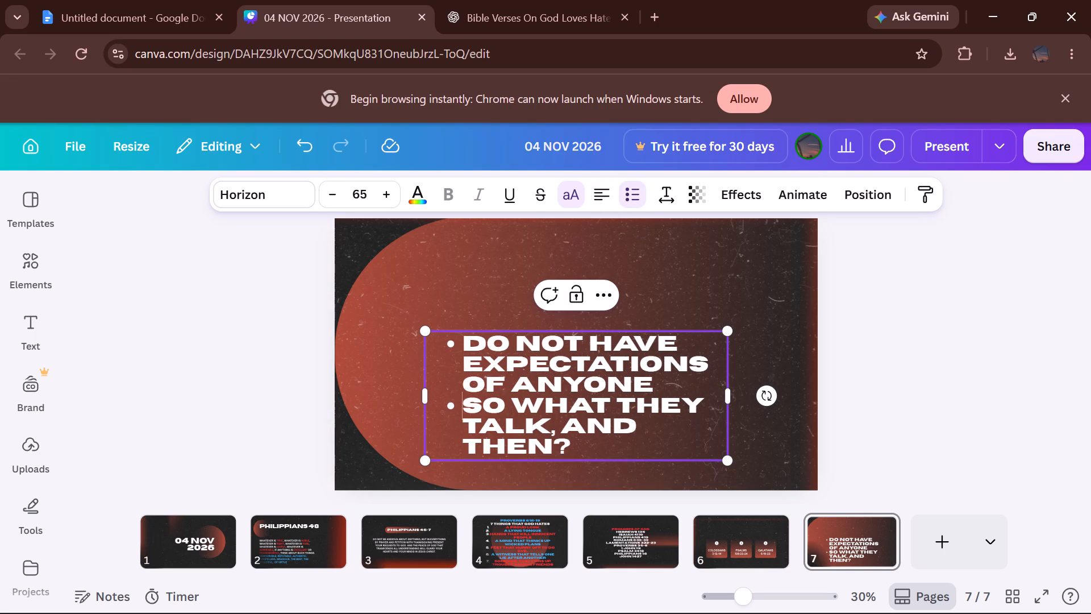
# Add a third bullet on slide 7 starting with "Do not compete with someone not at the sam".
pyautogui.click(608, 446)
pyautogui.press('Return')
pyautogui.write('ave a fr')
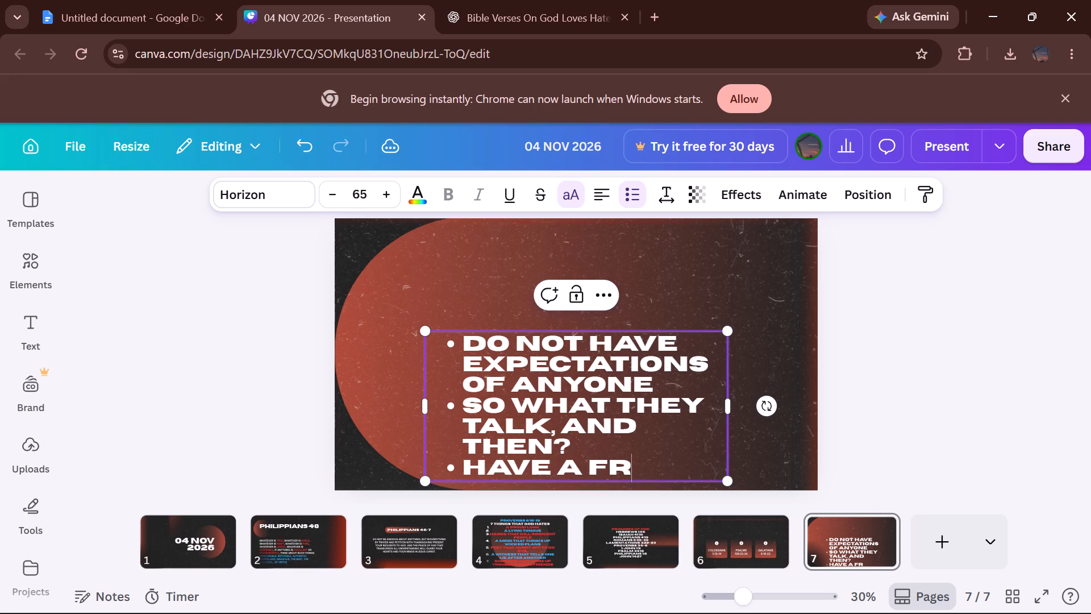
pyautogui.press('BackSpace')
pyautogui.press('BackSpace')
pyautogui.press('BackSpace')
pyautogui.press('BackSpace')
pyautogui.press('BackSpace')
pyautogui.press('BackSpace')
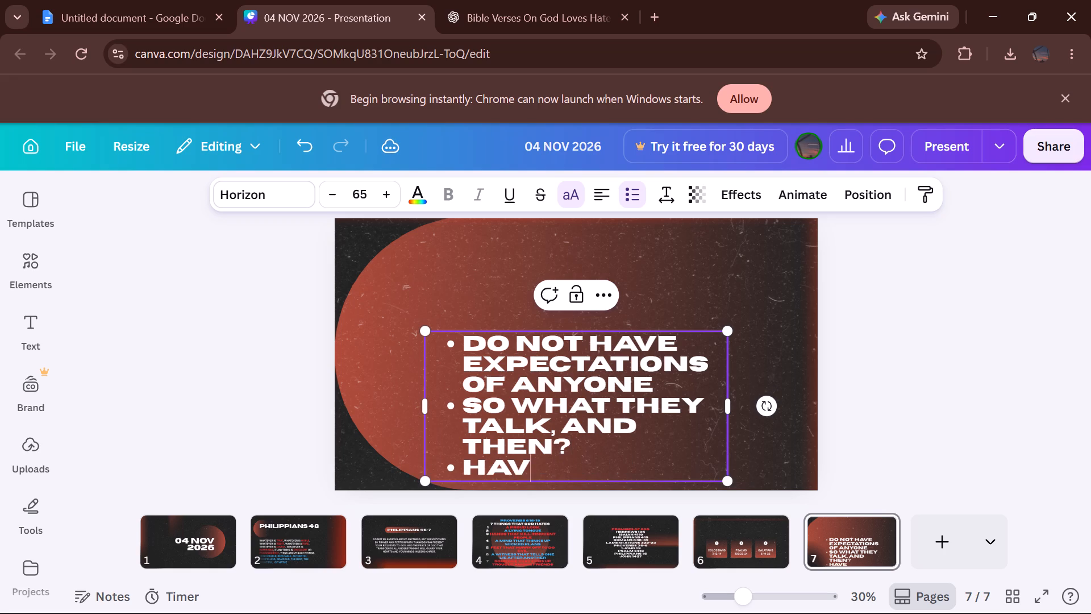
pyautogui.press('BackSpace')
pyautogui.press('BackSpace')
pyautogui.press('BackSpace')
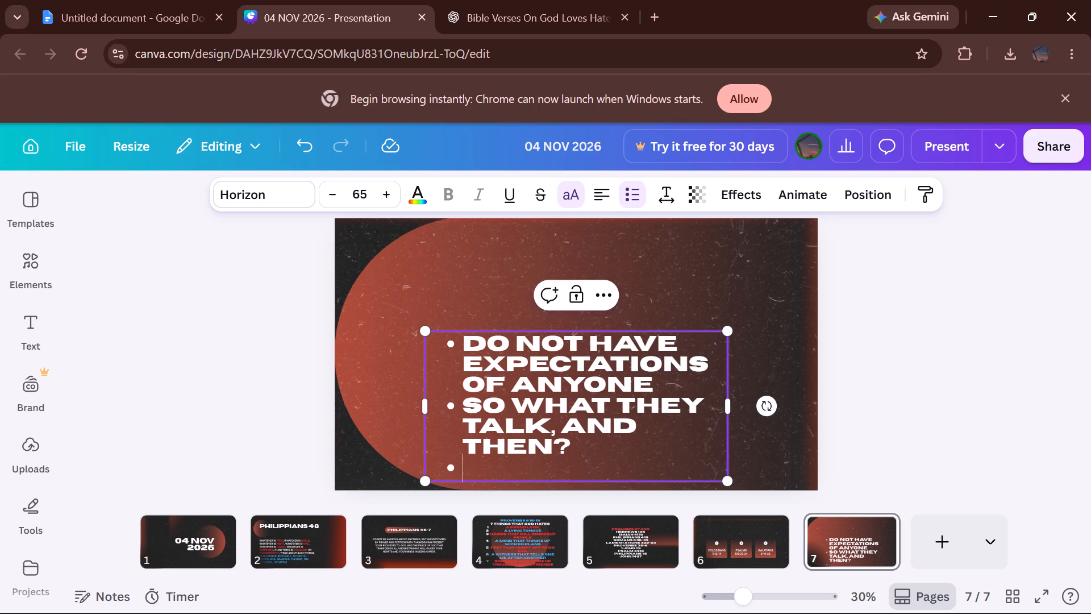
pyautogui.write('do not compete with someone not a')
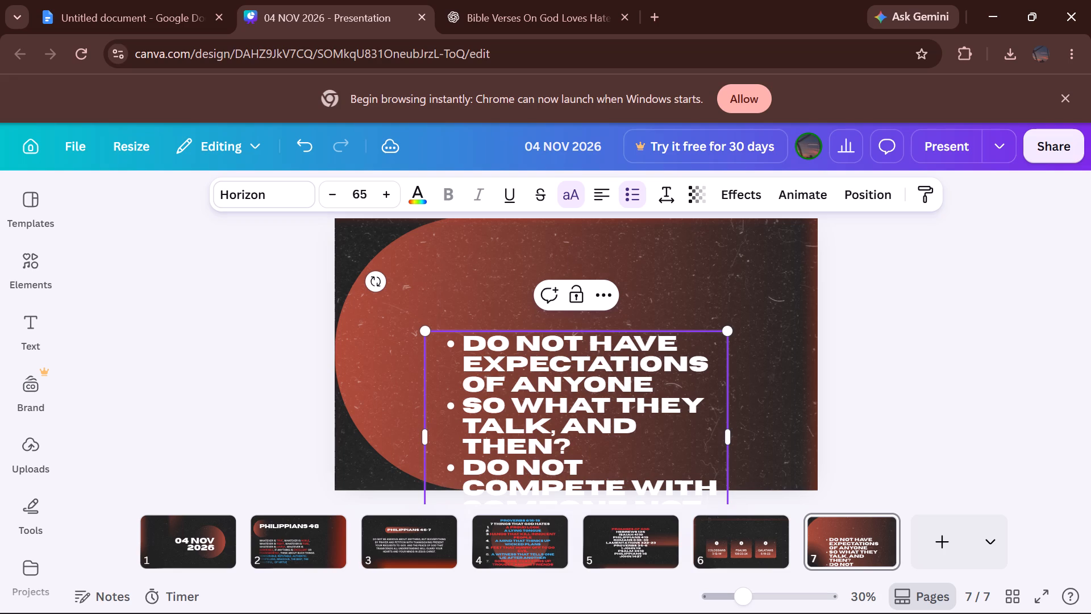
pyautogui.write('t the sam')
# Move the bulleted text box up so that all three bullets fit on slide 7.
pyautogui.click(971, 339)
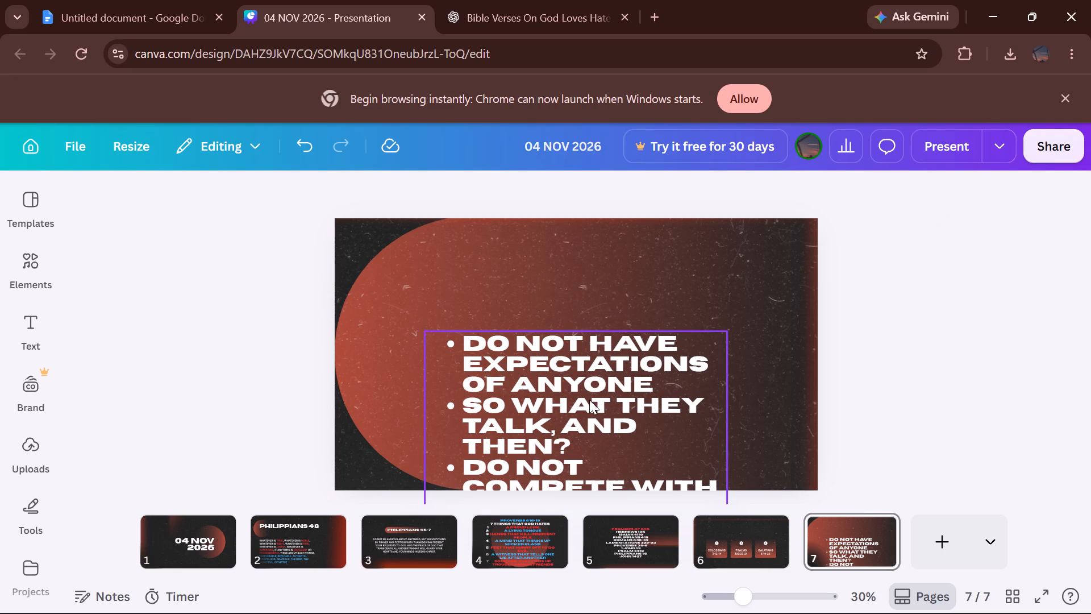
pyautogui.moveTo(589, 400); pyautogui.dragTo(588, 310)
# Complete the third bullet on slide 7 so it ends with "at the same level as you.".
pyautogui.tripleClick(665, 441)
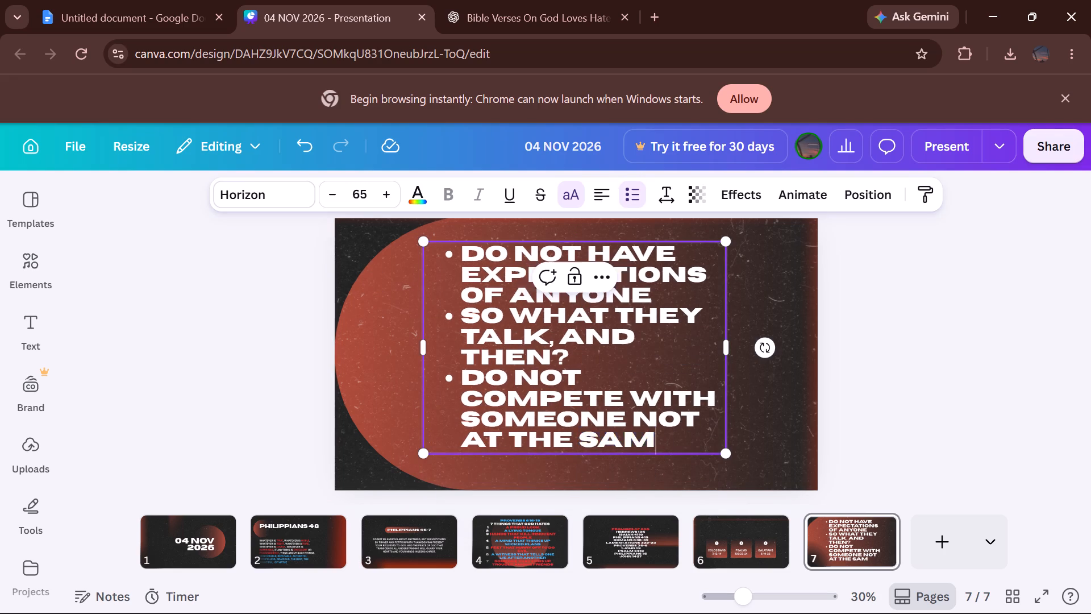
pyautogui.click(665, 441)
pyautogui.click(656, 432)
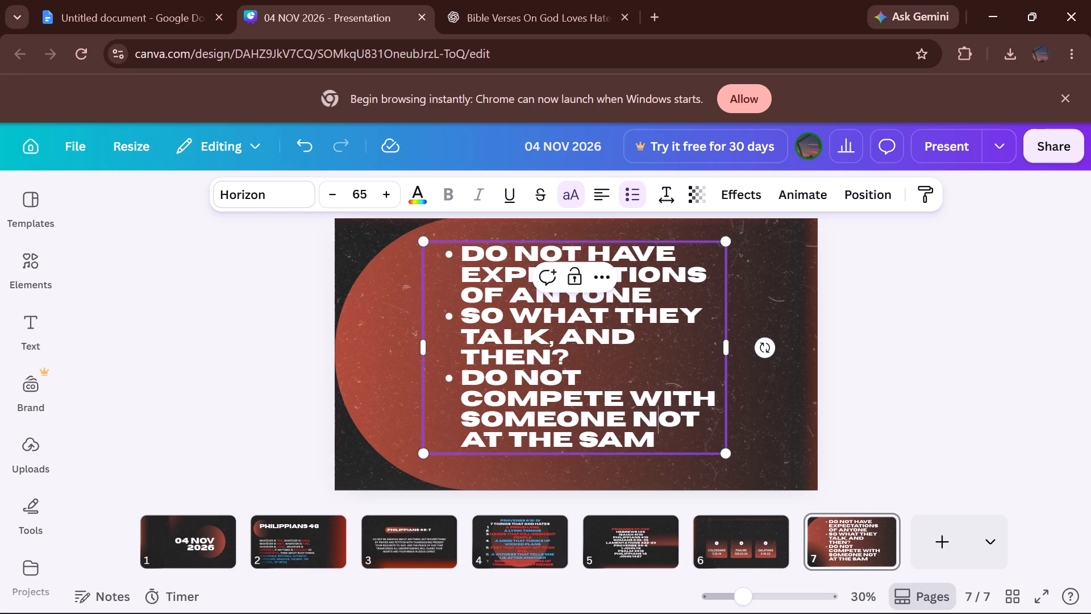
pyautogui.click(660, 439)
pyautogui.write('e level as you')
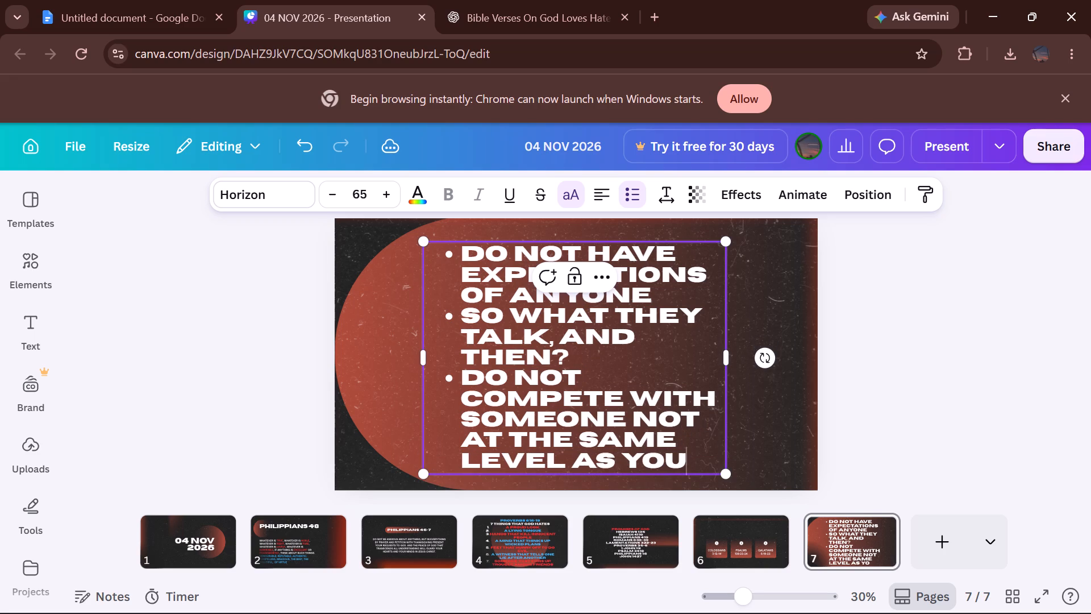